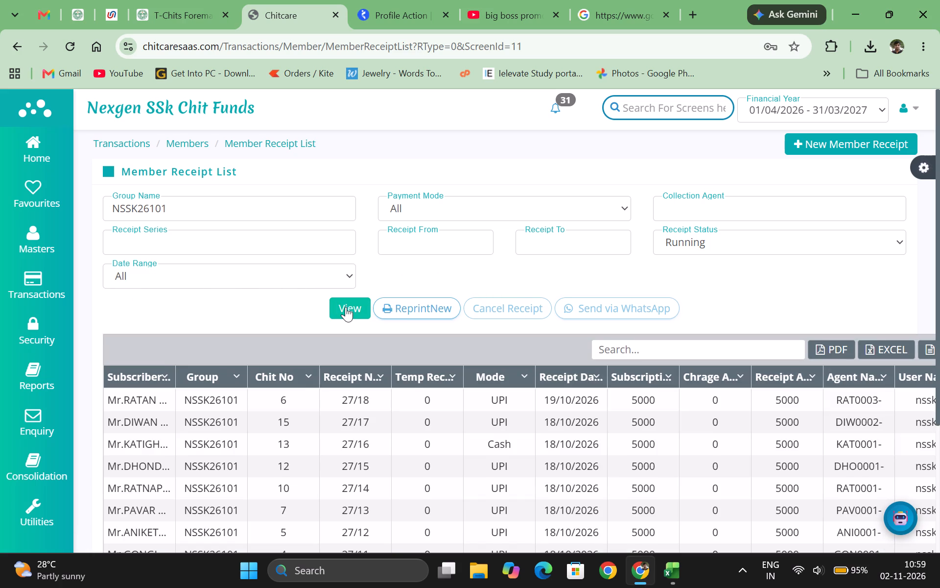
Set the member receipt list for group NSSK26101 to show 20 records per page.
{"action": "scroll", "coordinate": [346, 307], "scroll_direction": "down", "scroll_amount": 3}
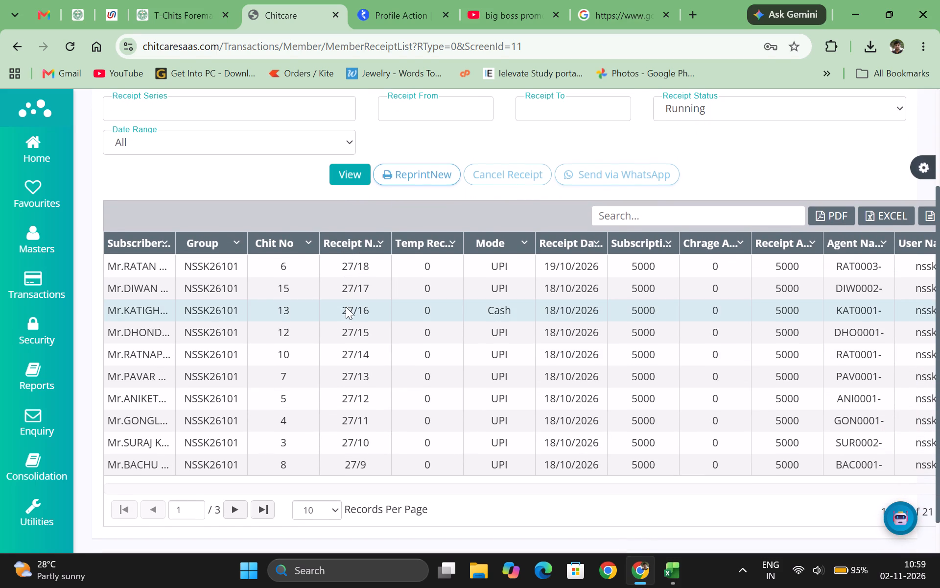
{"action": "left_click", "coordinate": [330, 510]}
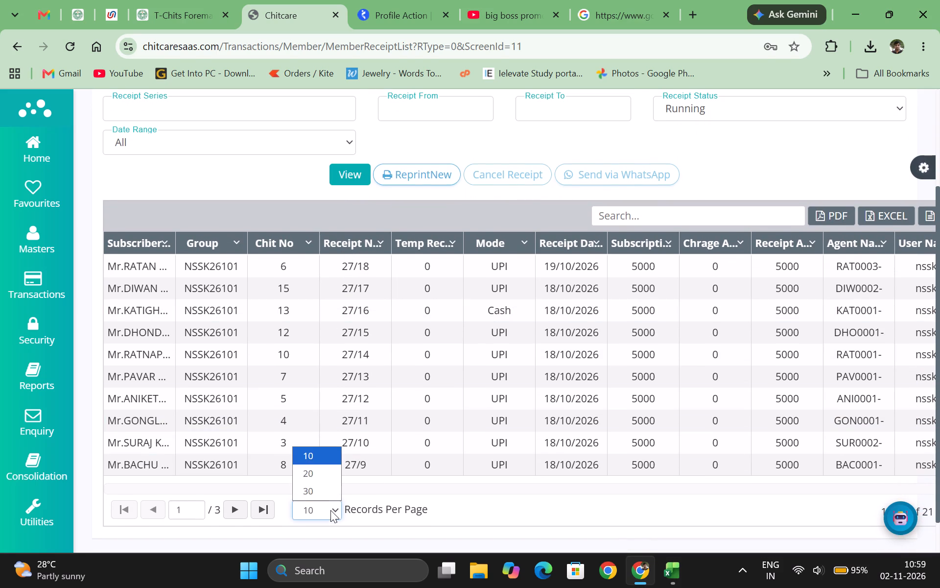
{"action": "left_click", "coordinate": [309, 478]}
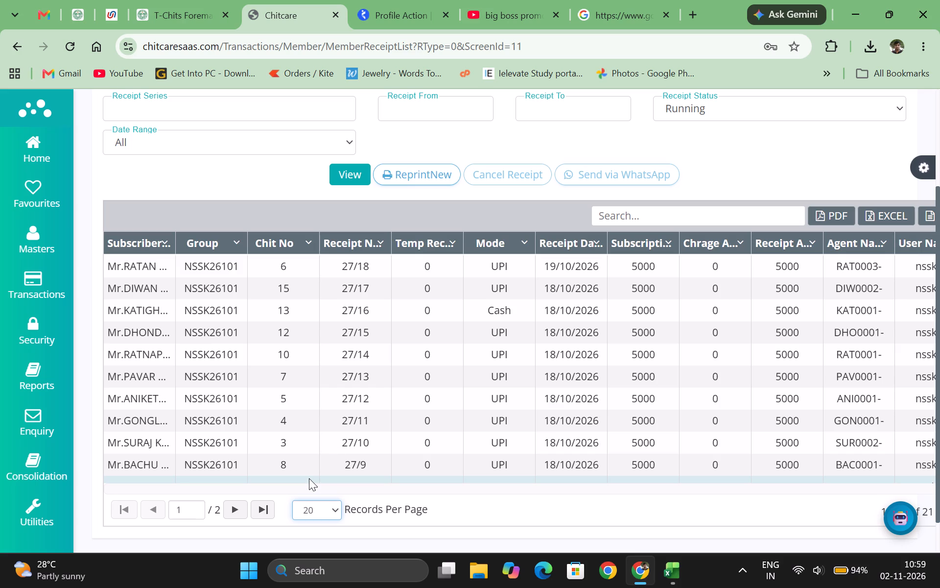
Export the member receipt list to an Excel file.
{"action": "scroll", "coordinate": [359, 395], "scroll_direction": "down", "scroll_amount": 5}
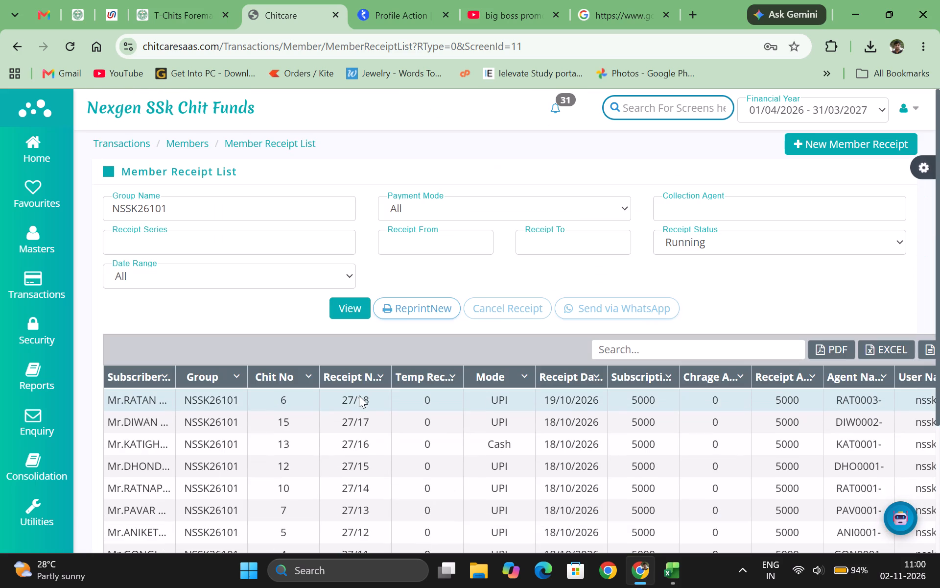
{"action": "left_click", "coordinate": [889, 345]}
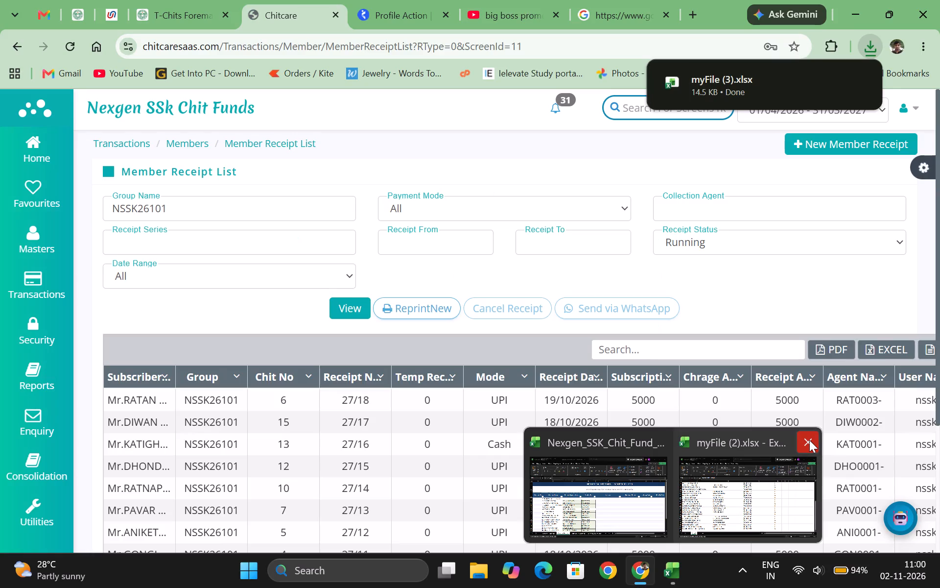
Close the open myFile (2).xlsx workbook.
{"action": "left_click", "coordinate": [809, 440]}
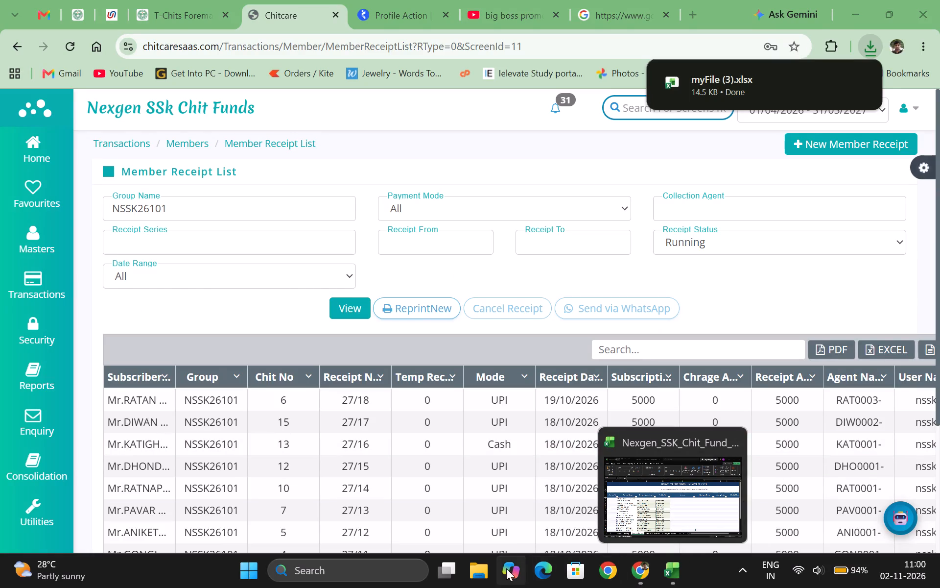
Open the newly exported myFile (3).xlsx from the Downloads folder in Excel and enable editing.
{"action": "left_click", "coordinate": [483, 567]}
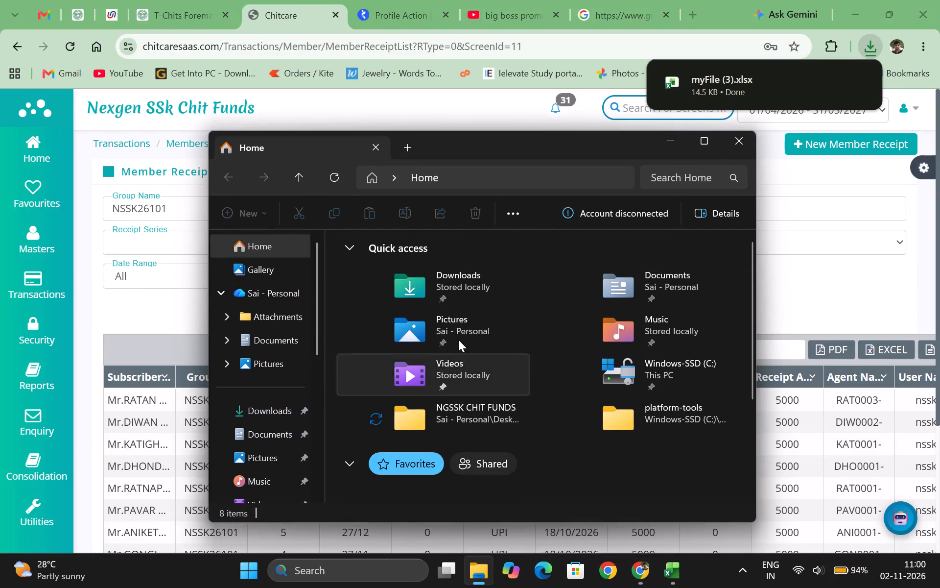
{"action": "left_click", "coordinate": [276, 412]}
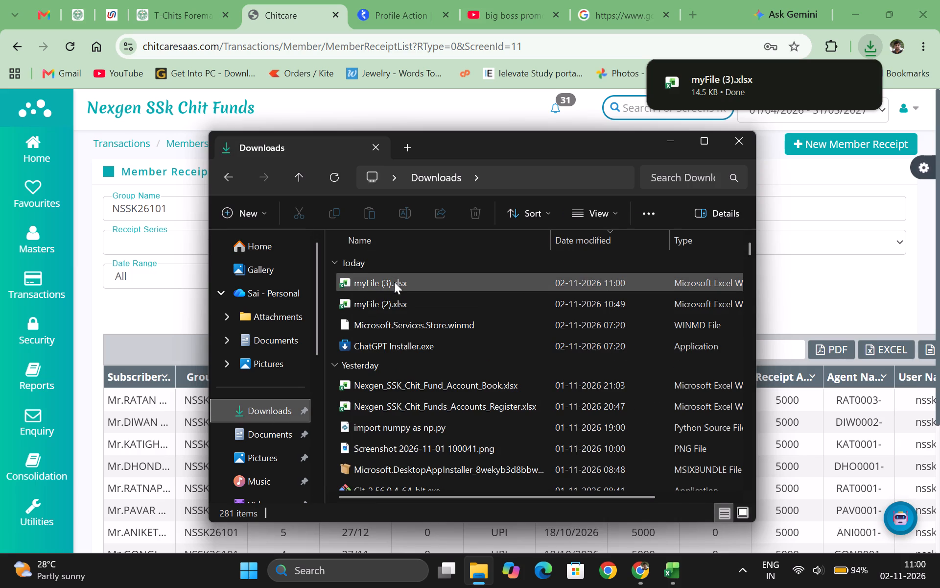
{"action": "double_click", "coordinate": [394, 282]}
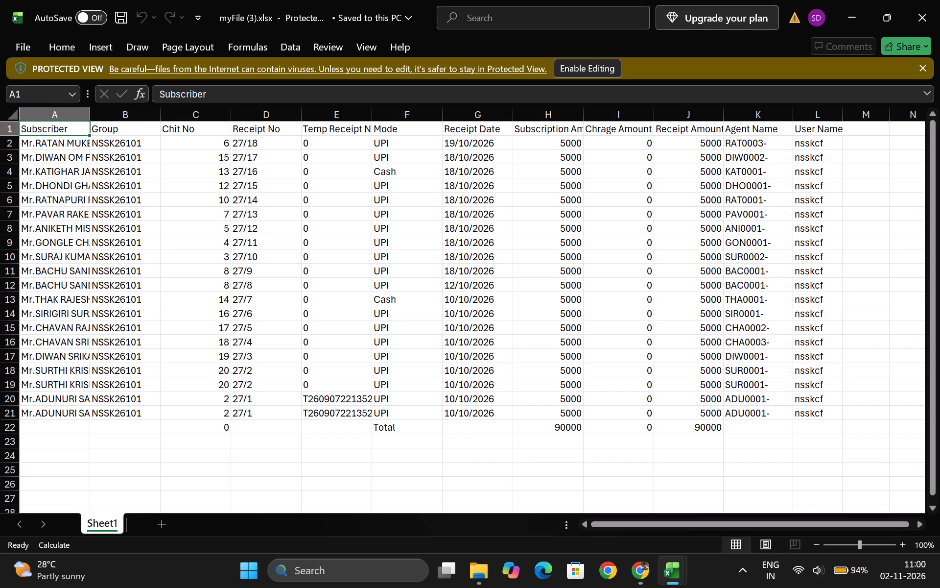
{"action": "scroll", "coordinate": [467, 373], "scroll_direction": "down", "scroll_amount": 1}
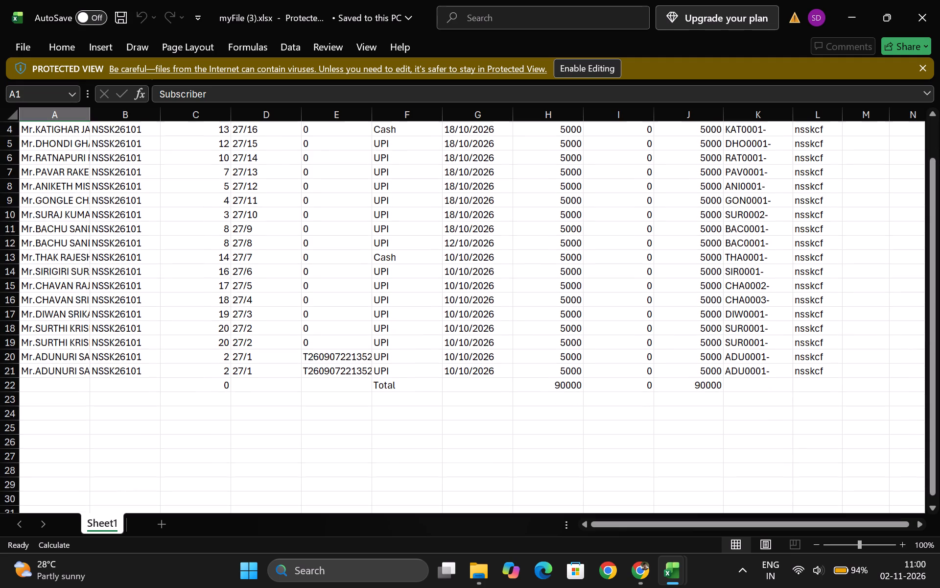
{"action": "scroll", "coordinate": [467, 373], "scroll_direction": "up", "scroll_amount": 2}
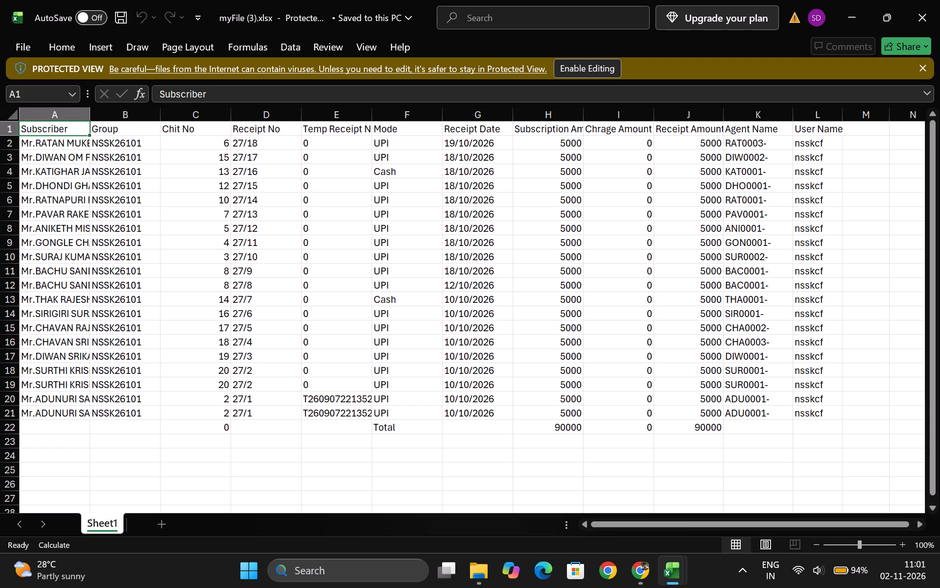
{"action": "left_click", "coordinate": [594, 66]}
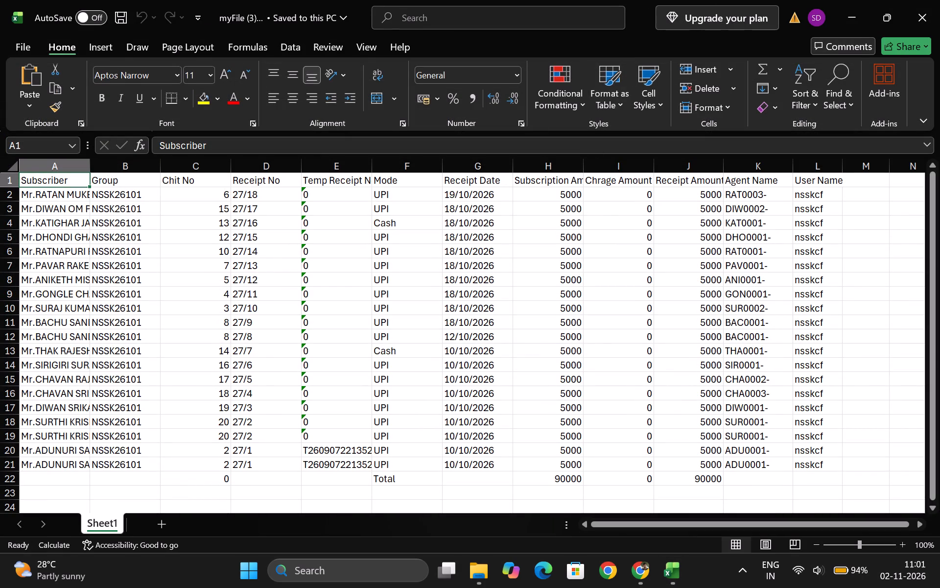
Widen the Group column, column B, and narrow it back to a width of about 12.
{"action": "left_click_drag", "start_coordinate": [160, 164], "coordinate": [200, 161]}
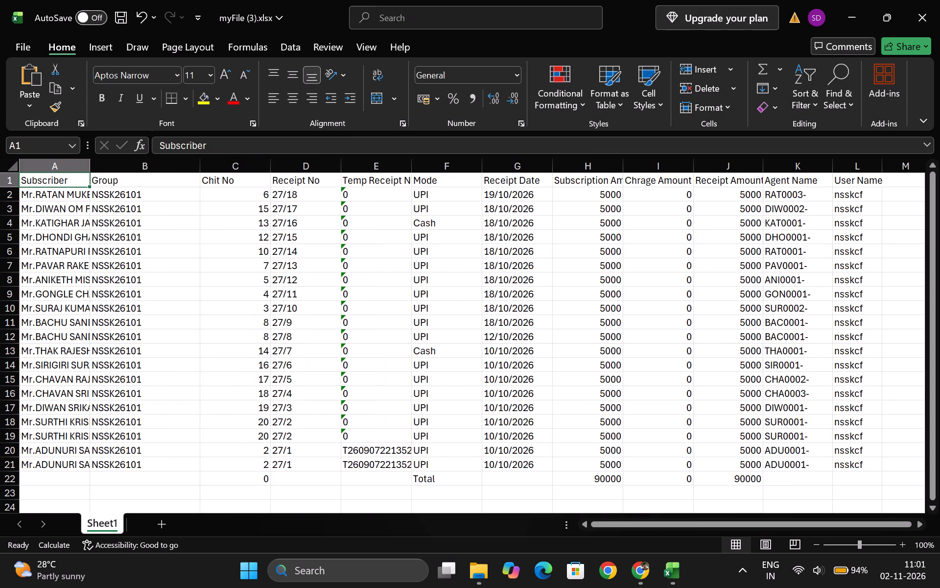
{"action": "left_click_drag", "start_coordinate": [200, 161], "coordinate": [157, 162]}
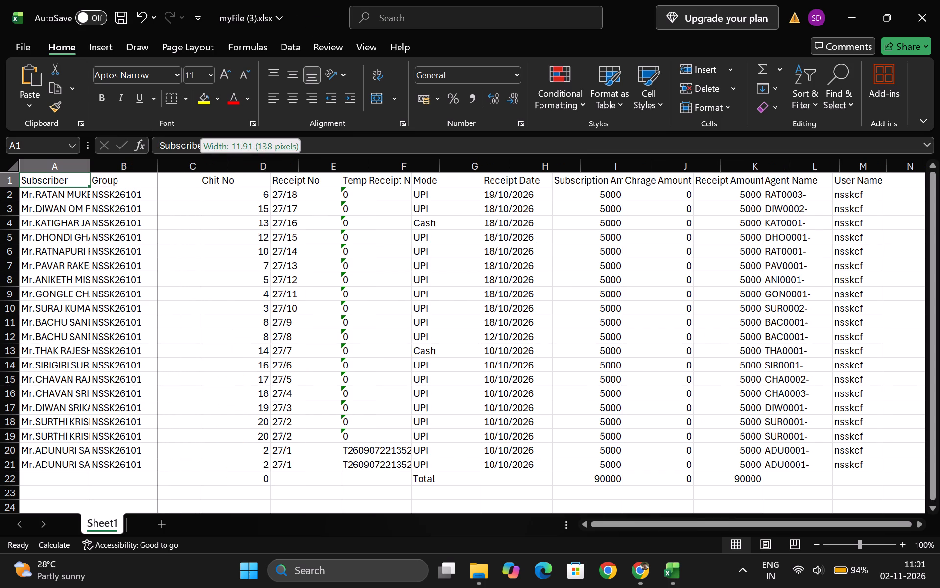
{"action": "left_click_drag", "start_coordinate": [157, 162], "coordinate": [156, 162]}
Widen the Subscriber column, column A, so that nearly all the subscriber names fit.
{"action": "left_click_drag", "start_coordinate": [89, 162], "coordinate": [105, 164]}
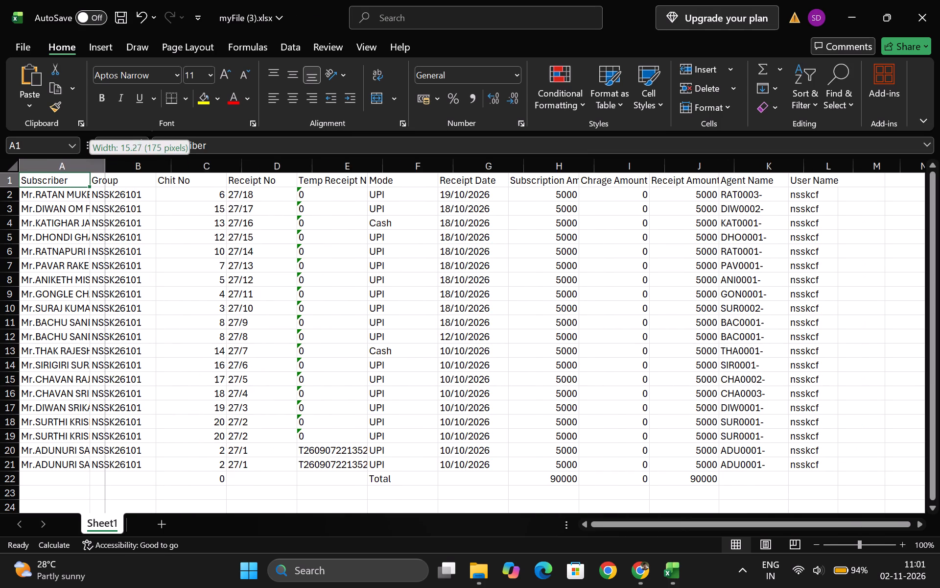
{"action": "left_click_drag", "start_coordinate": [105, 164], "coordinate": [113, 165]}
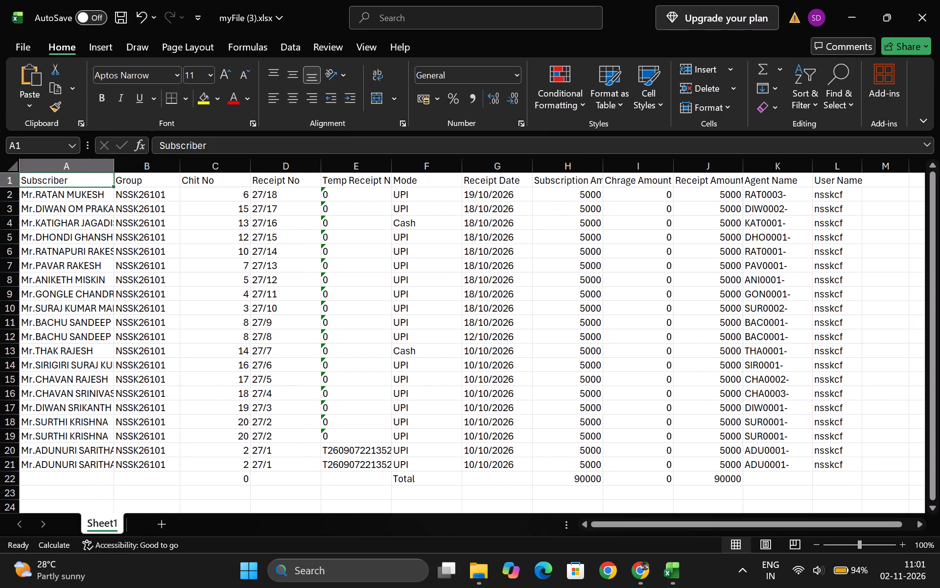
{"action": "left_click_drag", "start_coordinate": [113, 165], "coordinate": [136, 165]}
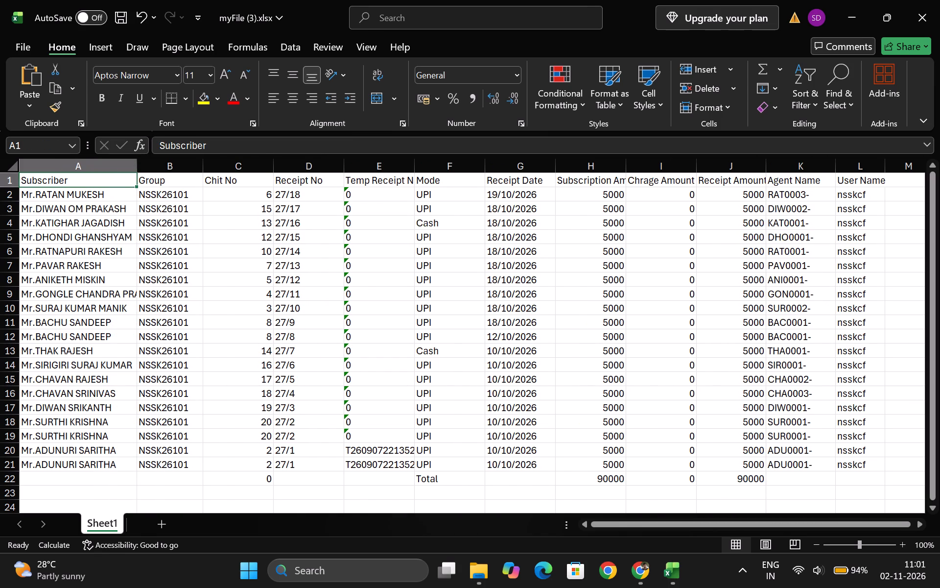
Narrow the Group, Chit No and Receipt No columns so they closely fit their headings and values.
{"action": "left_click_drag", "start_coordinate": [204, 164], "coordinate": [195, 163]}
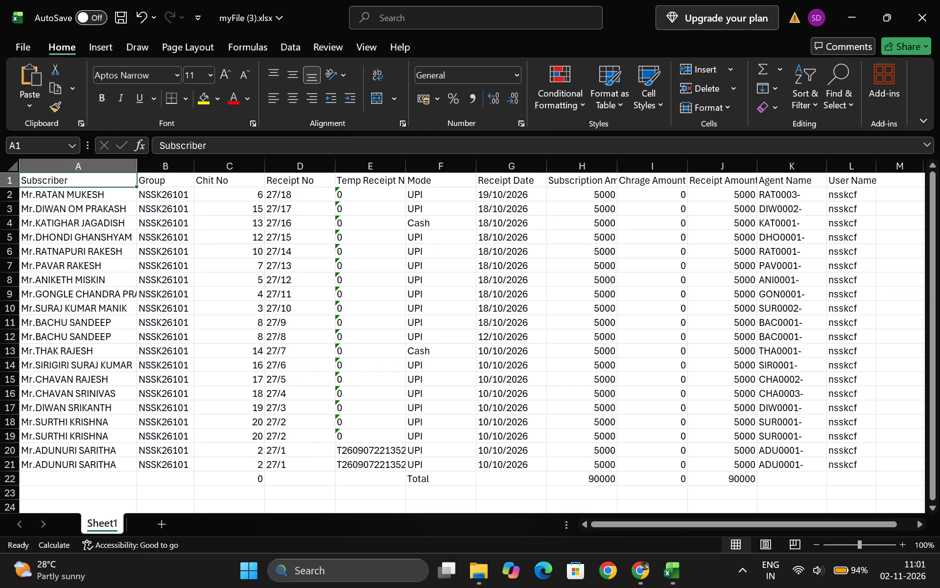
{"action": "left_click_drag", "start_coordinate": [264, 163], "coordinate": [233, 163]}
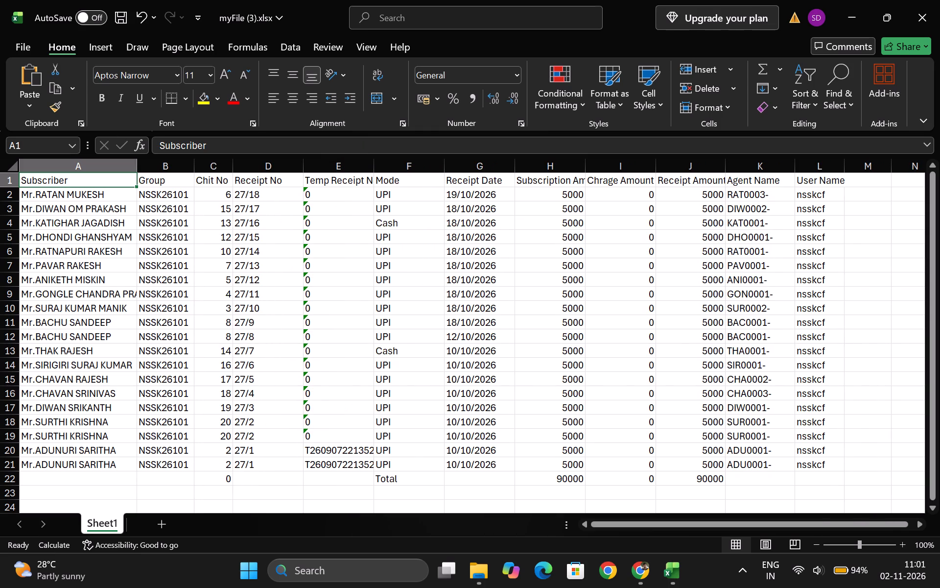
{"action": "left_click_drag", "start_coordinate": [302, 166], "coordinate": [280, 169]}
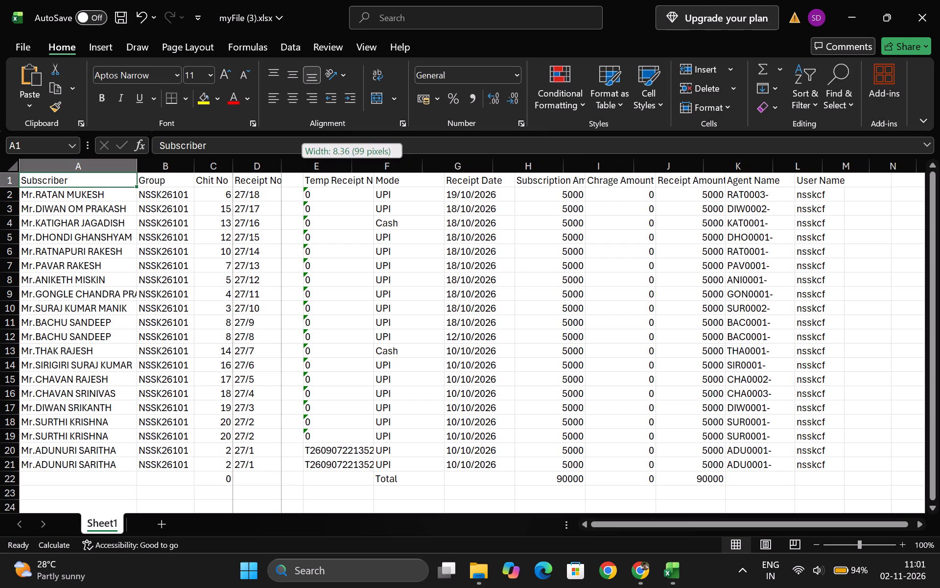
{"action": "left_click_drag", "start_coordinate": [280, 169], "coordinate": [284, 169]}
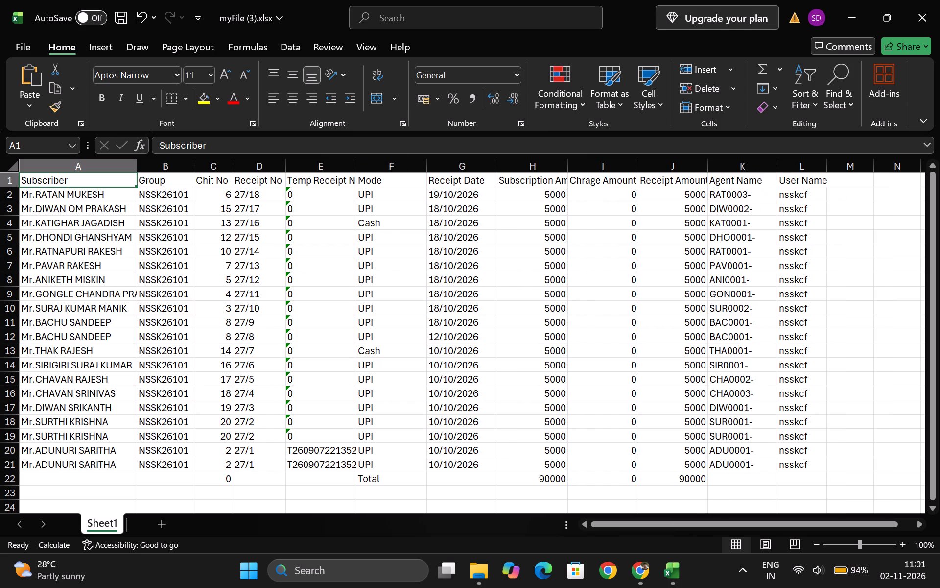
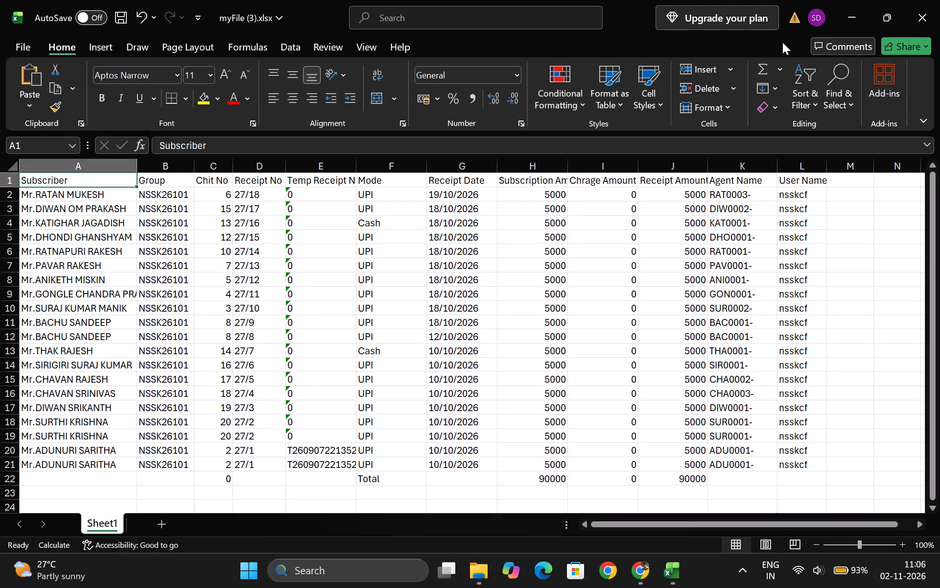
Switch to the Nexgen SSK Chit Fund account workbook and open its Monthly Collections sheet.
{"action": "left_click", "coordinate": [666, 572]}
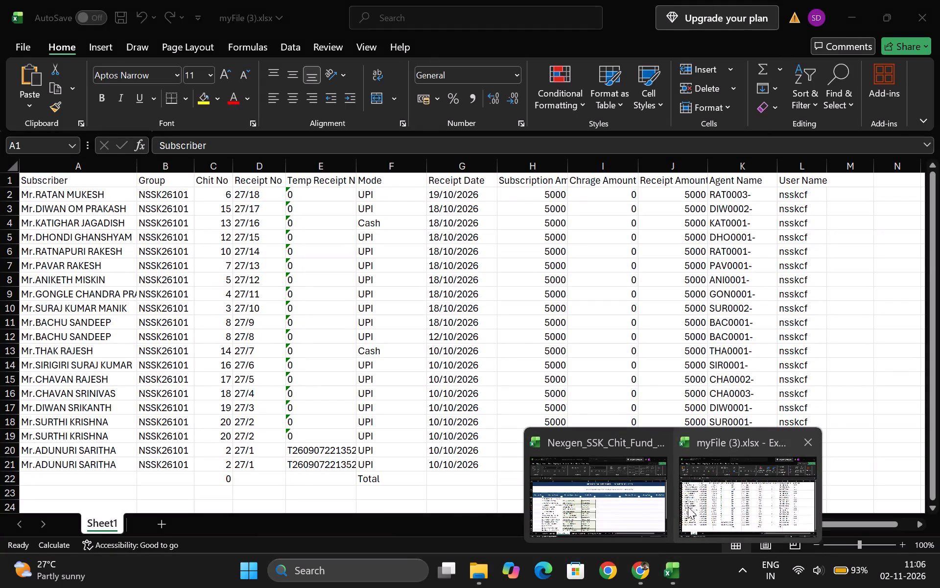
{"action": "left_click", "coordinate": [588, 493]}
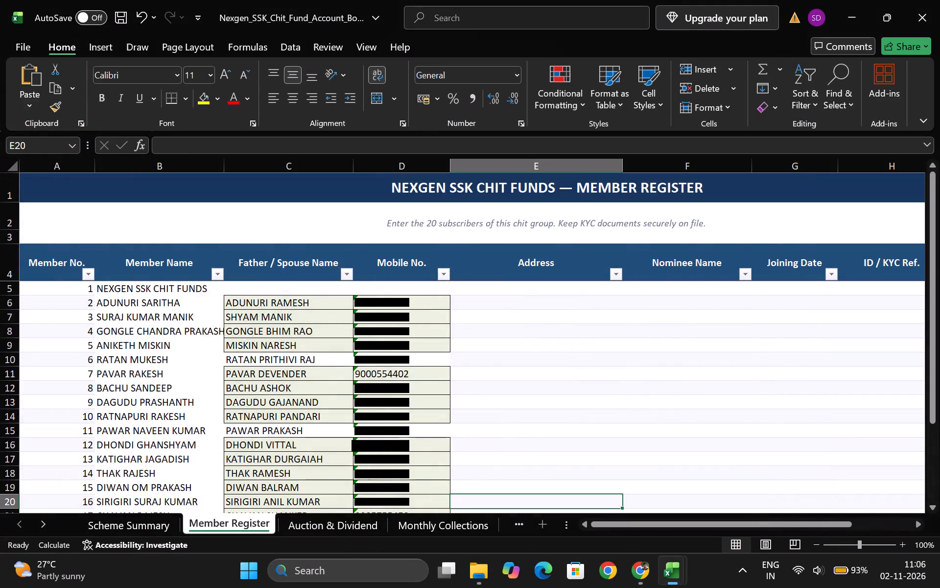
{"action": "scroll", "coordinate": [515, 333], "scroll_direction": "down", "scroll_amount": 2}
{"action": "scroll", "coordinate": [515, 333], "scroll_direction": "up", "scroll_amount": 2}
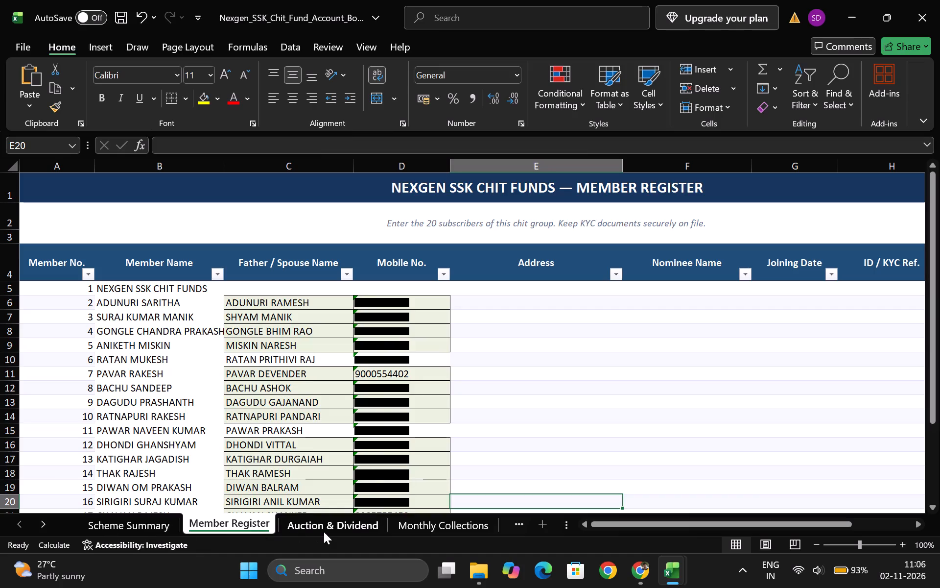
{"action": "left_click", "coordinate": [432, 524]}
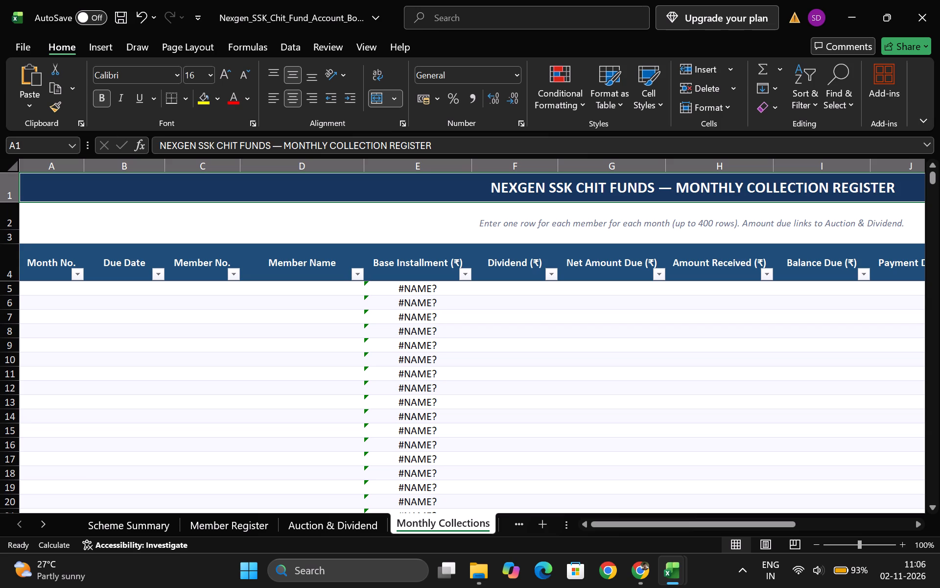
Enter 1 as the first Month No. in cell A5 of the Monthly Collections sheet.
{"action": "left_click", "coordinate": [77, 275]}
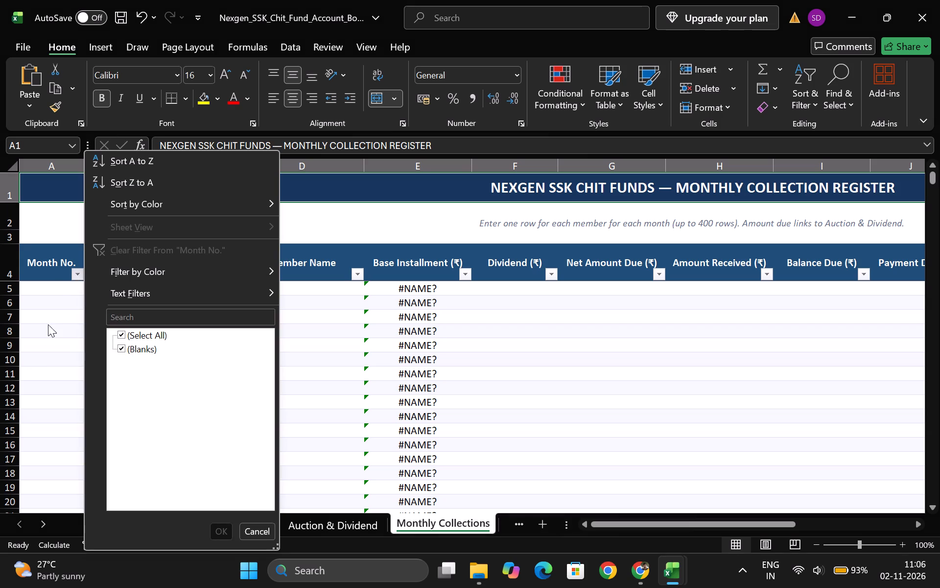
{"action": "left_click", "coordinate": [40, 291]}
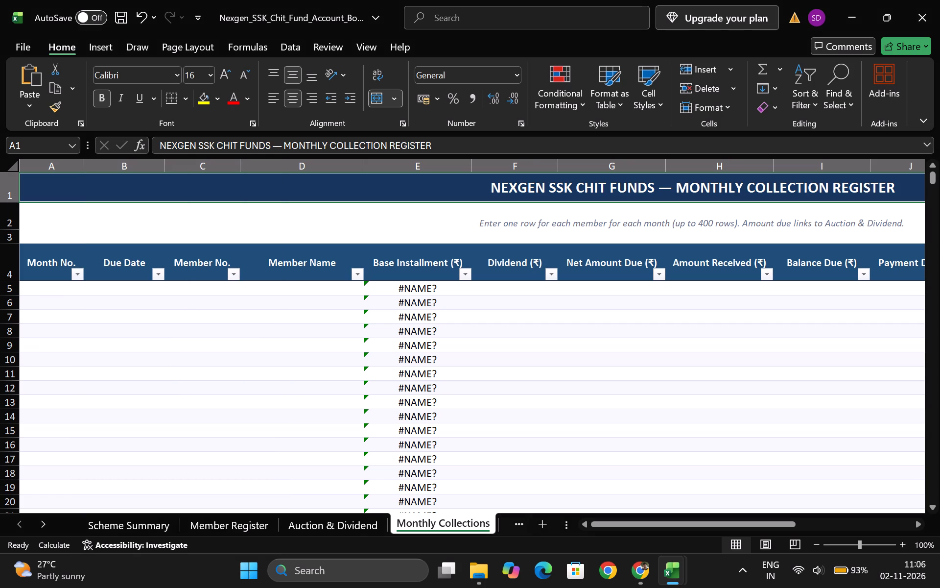
{"action": "left_click", "coordinate": [42, 291]}
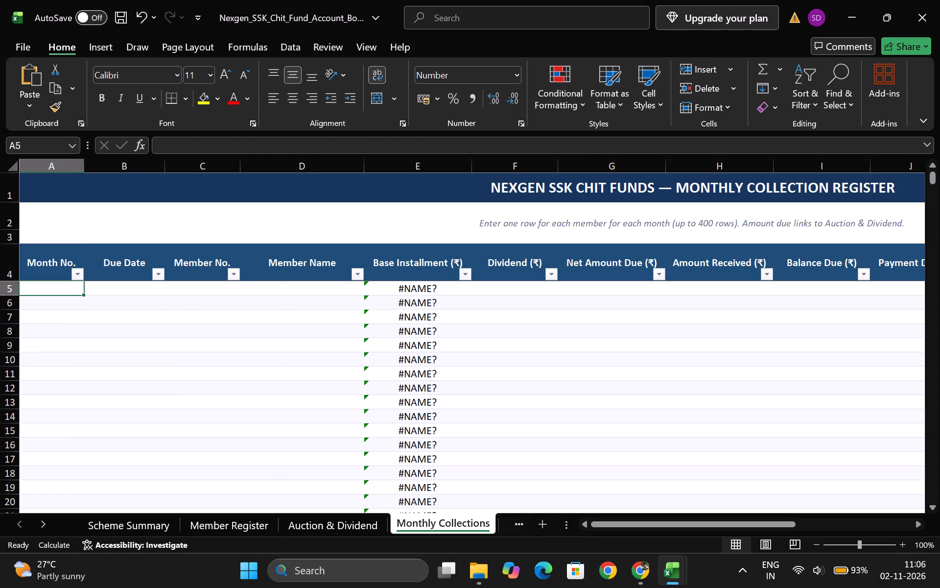
{"action": "key", "text": "1"}
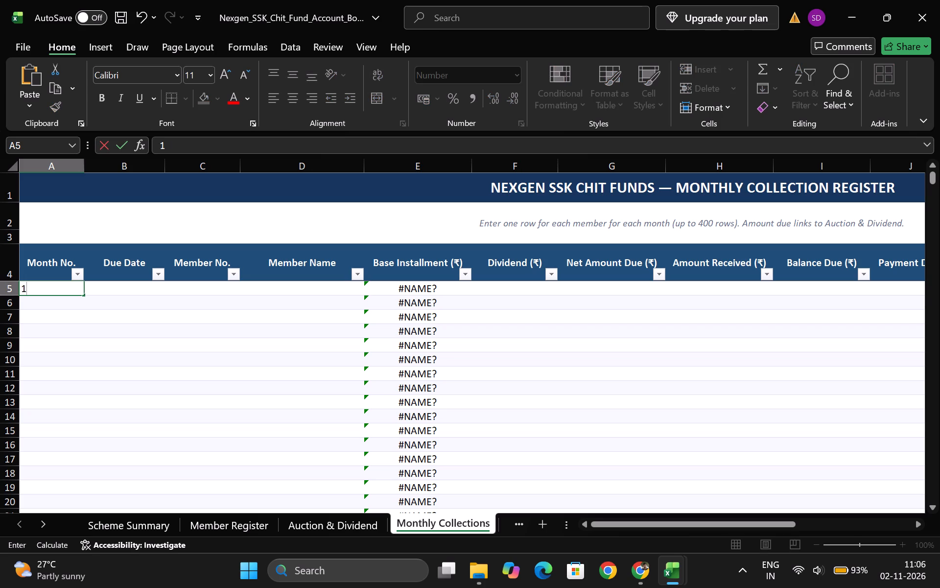
{"action": "left_click", "coordinate": [51, 311]}
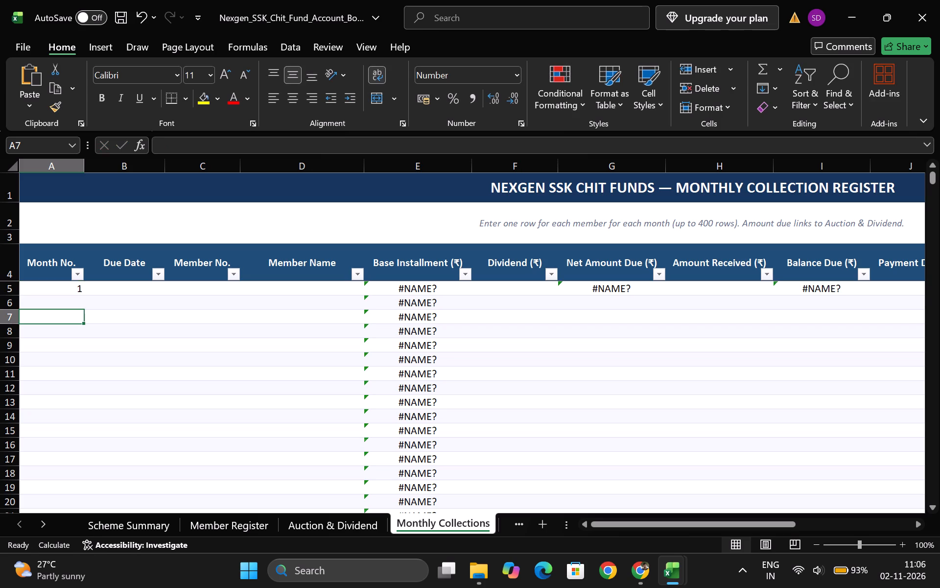
Extend the Month No. from A5 down to row 25 as a series running from 1 to 21.
{"action": "left_click", "coordinate": [66, 294]}
{"action": "left_click_drag", "start_coordinate": [83, 294], "coordinate": [75, 365]}
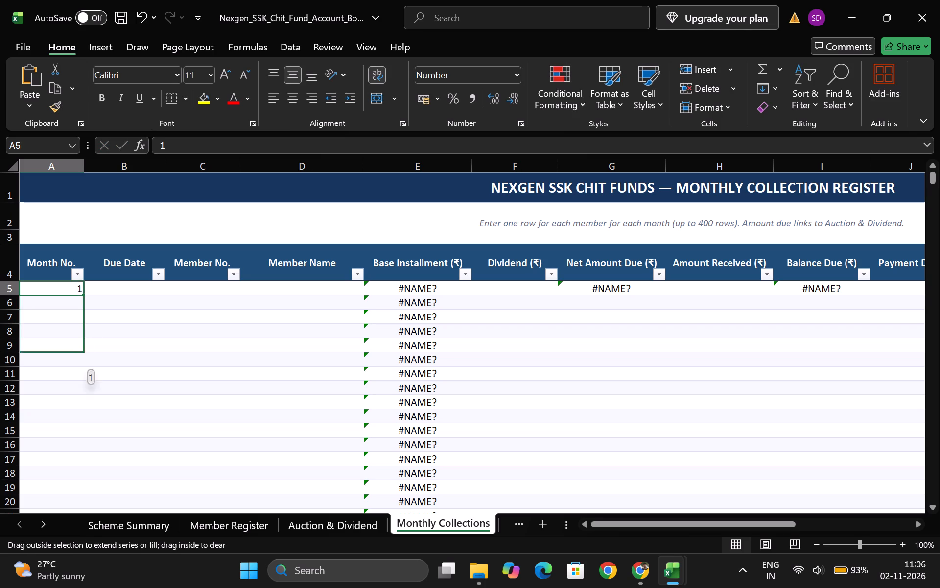
{"action": "left_click_drag", "start_coordinate": [75, 365], "coordinate": [57, 504]}
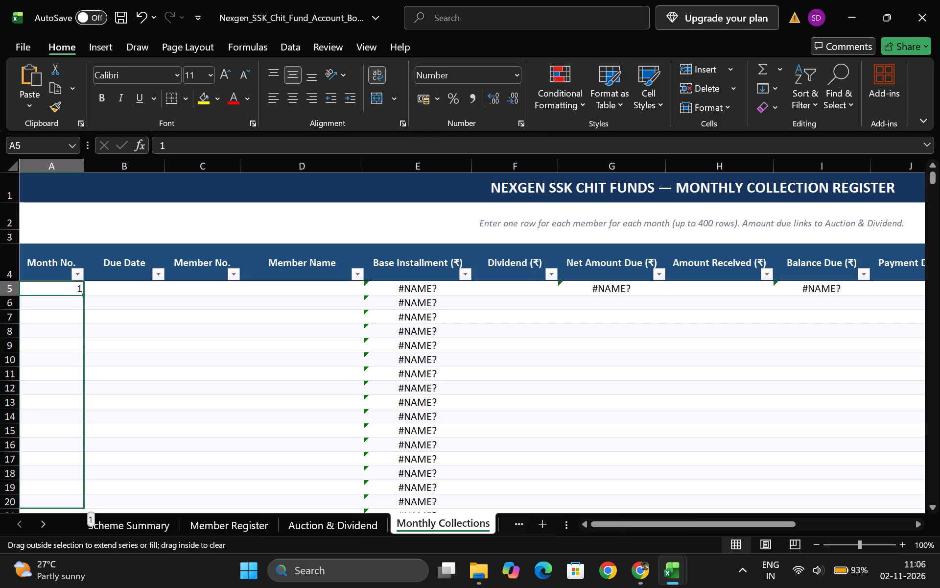
{"action": "left_click_drag", "start_coordinate": [57, 504], "coordinate": [60, 503]}
{"action": "left_click_drag", "start_coordinate": [60, 503], "coordinate": [63, 519]}
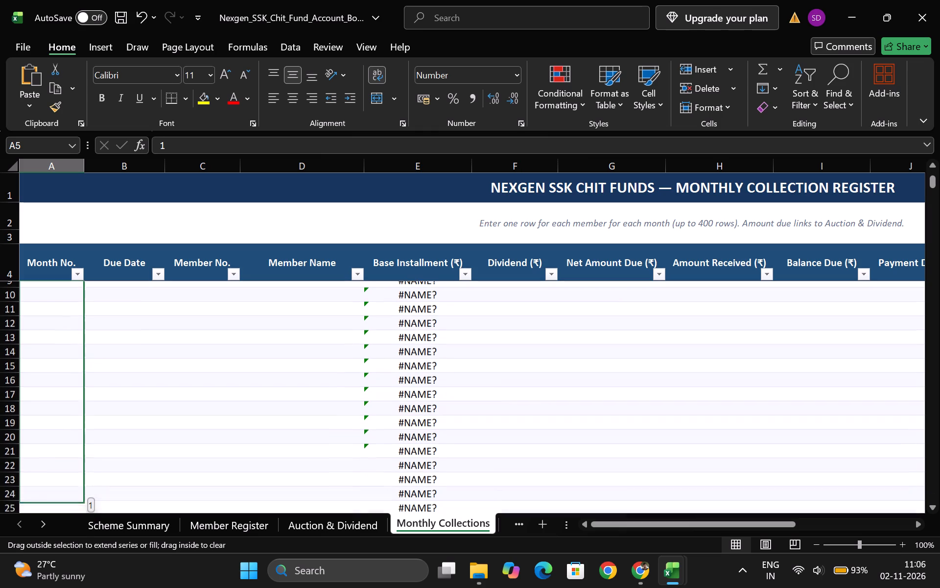
{"action": "left_click_drag", "start_coordinate": [63, 519], "coordinate": [77, 466]}
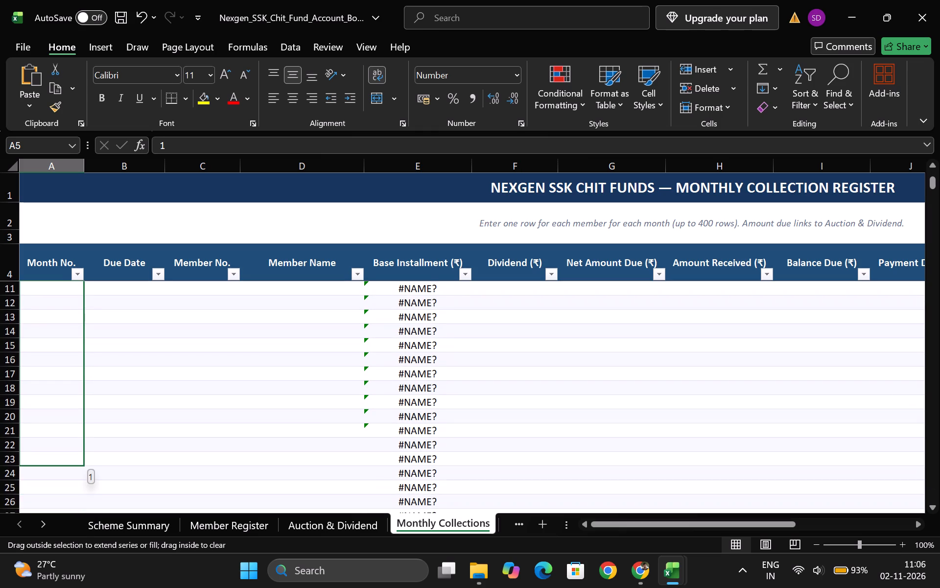
{"action": "left_click_drag", "start_coordinate": [77, 466], "coordinate": [75, 475]}
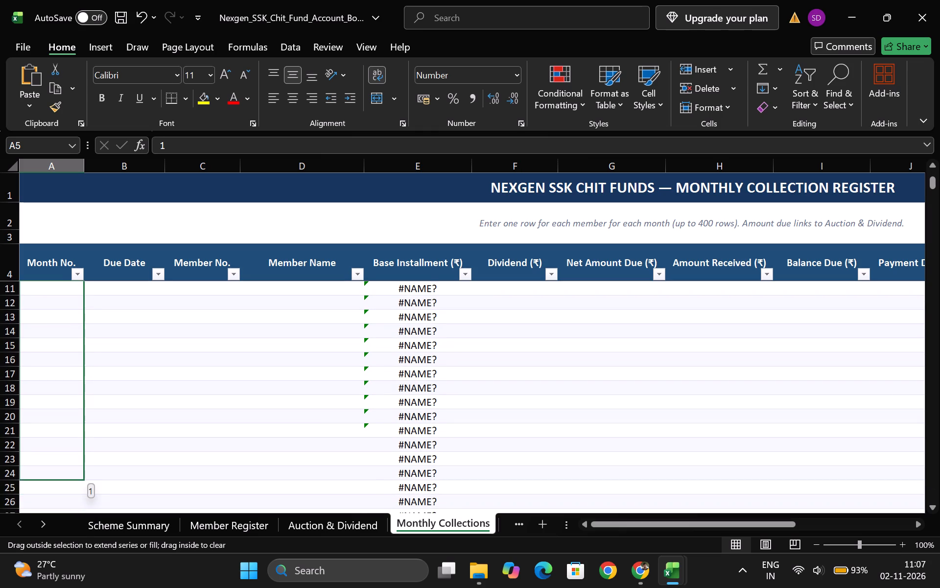
{"action": "left_click_drag", "start_coordinate": [75, 475], "coordinate": [74, 486]}
{"action": "left_click_drag", "start_coordinate": [74, 486], "coordinate": [74, 496]}
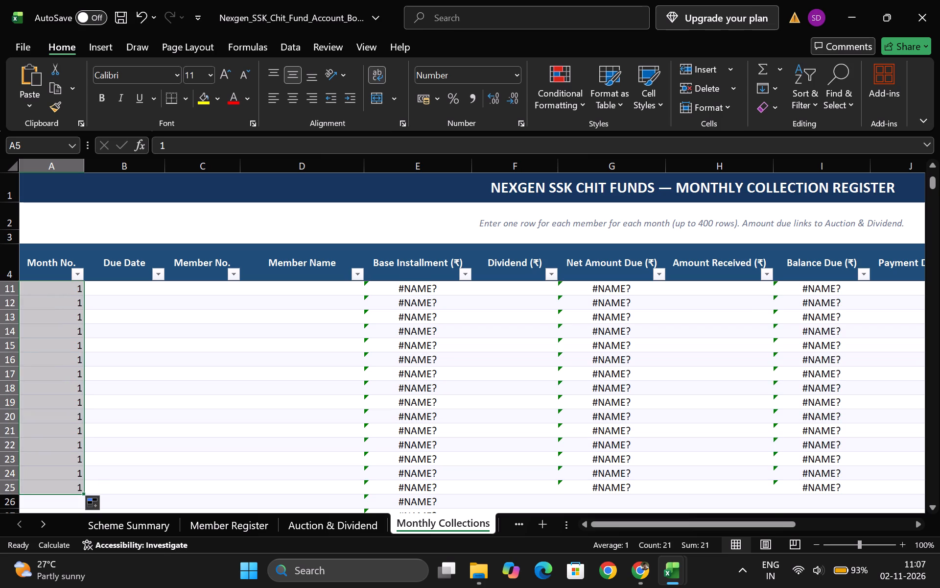
{"action": "scroll", "coordinate": [166, 452], "scroll_direction": "up", "scroll_amount": 7}
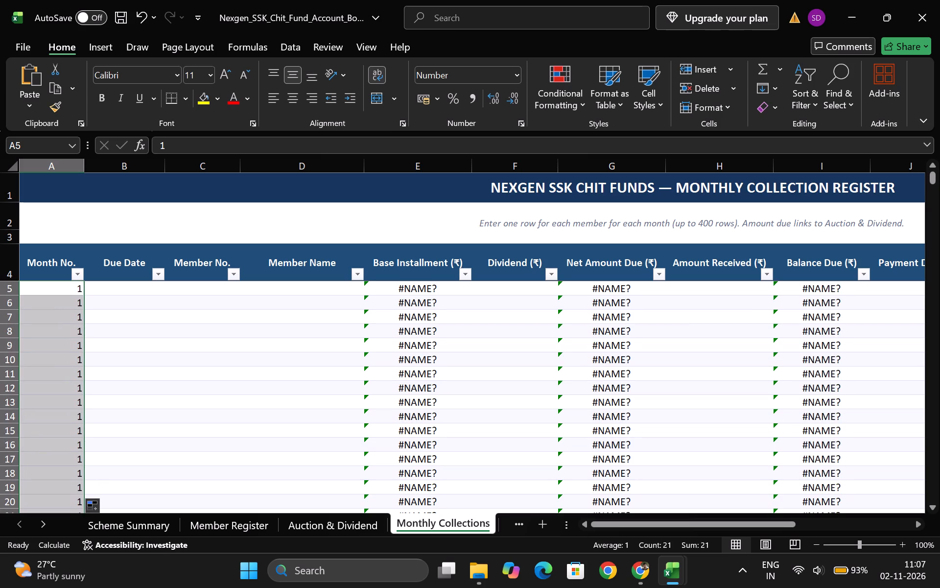
{"action": "left_click", "coordinate": [95, 504]}
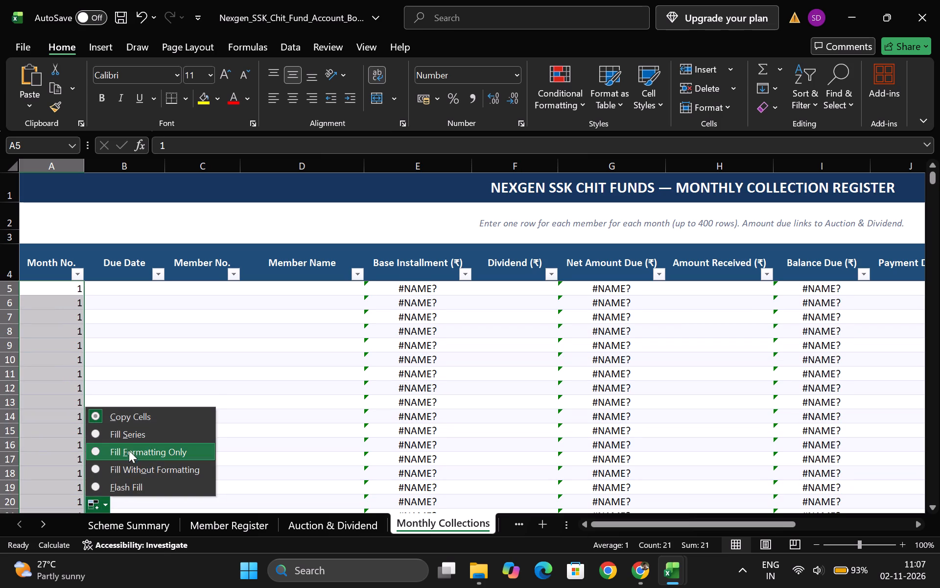
{"action": "left_click", "coordinate": [135, 437]}
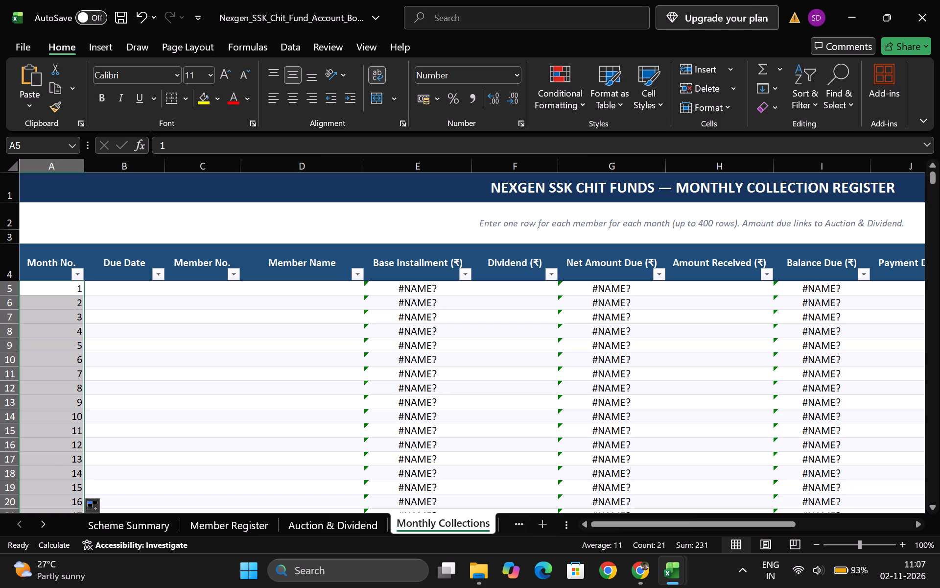
Enter 29/10/2026 as the Due Date for month 1 in cell B5.
{"action": "left_click", "coordinate": [145, 287]}
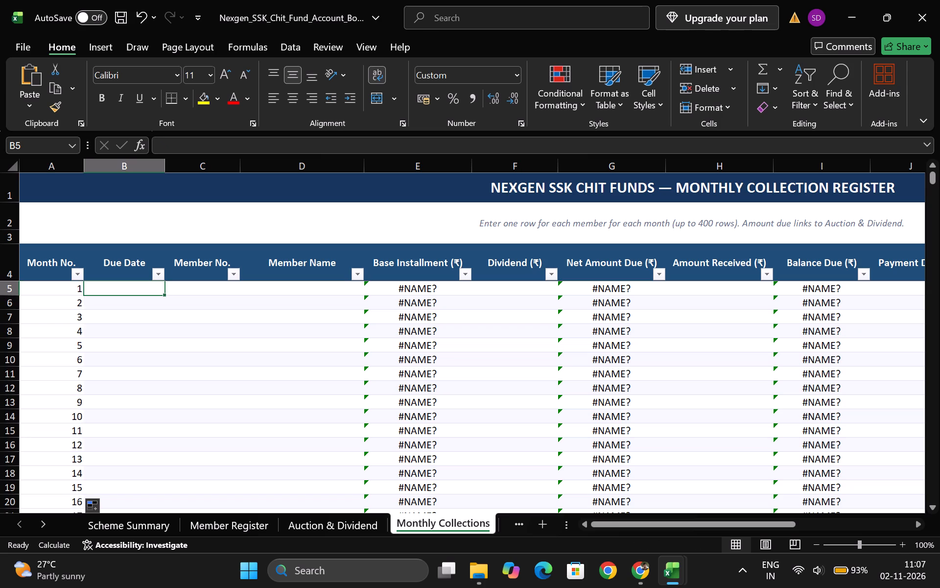
{"action": "left_click", "coordinate": [155, 273]}
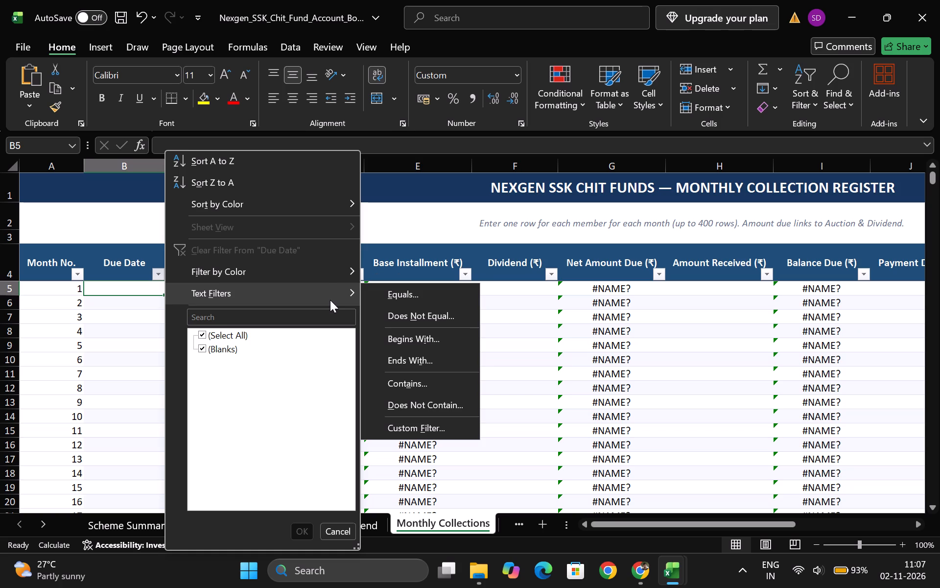
{"action": "left_click", "coordinate": [142, 380]}
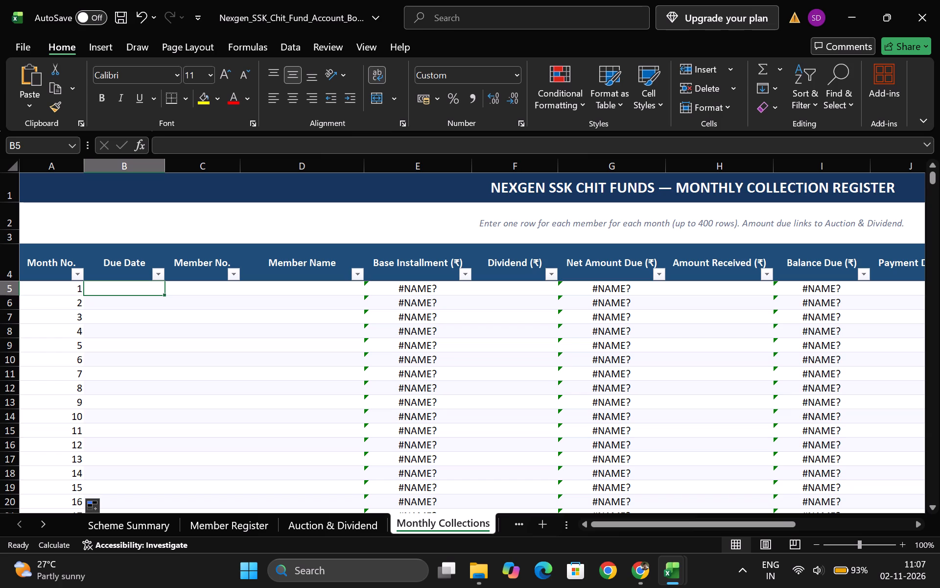
{"action": "type", "text": "29"}
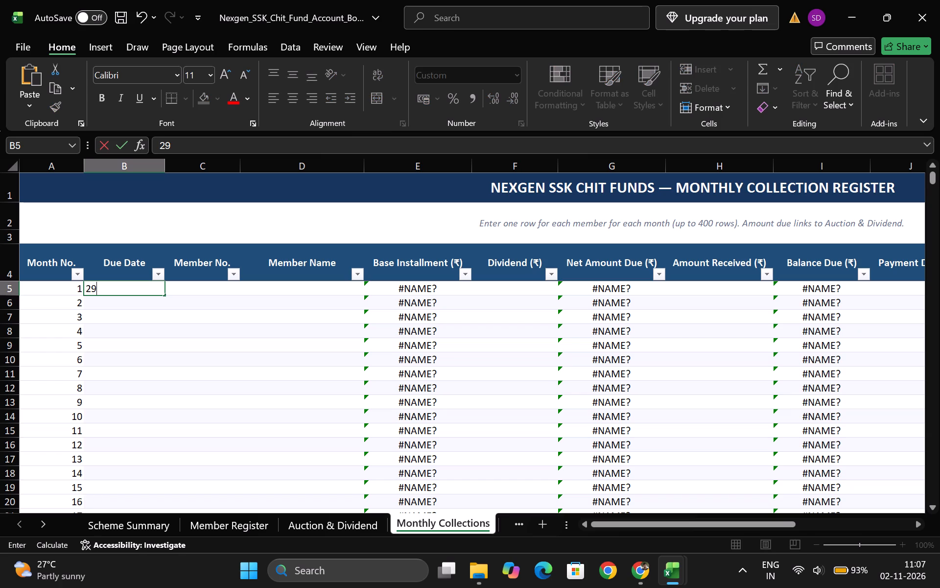
{"action": "key", "text": "slash"}
{"action": "type", "text": "10"}
{"action": "key", "text": "slash"}
{"action": "type", "text": "202"}
{"action": "key", "text": "6"}
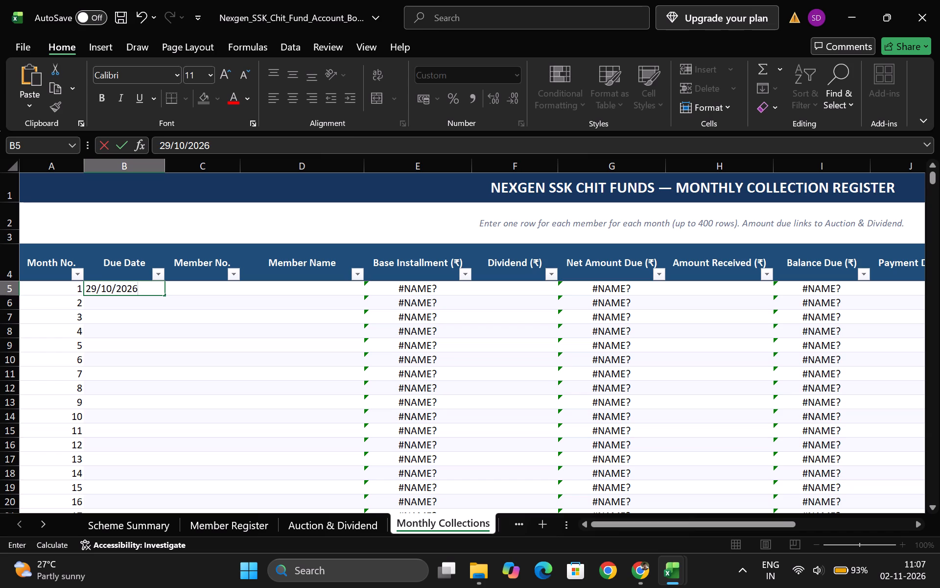
{"action": "left_click", "coordinate": [172, 317]}
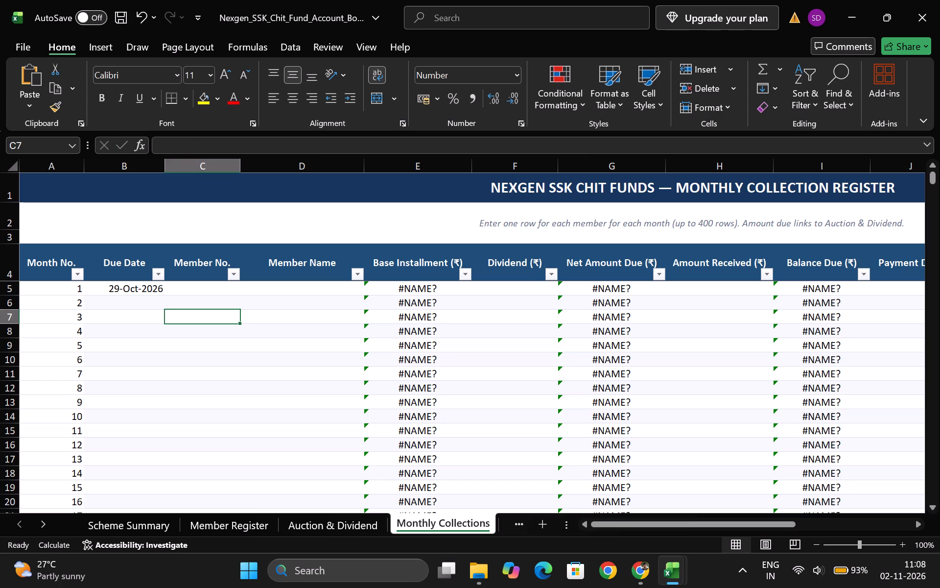
Enter 1 as the Member No. for the first collection row in cell C5.
{"action": "left_click", "coordinate": [210, 293]}
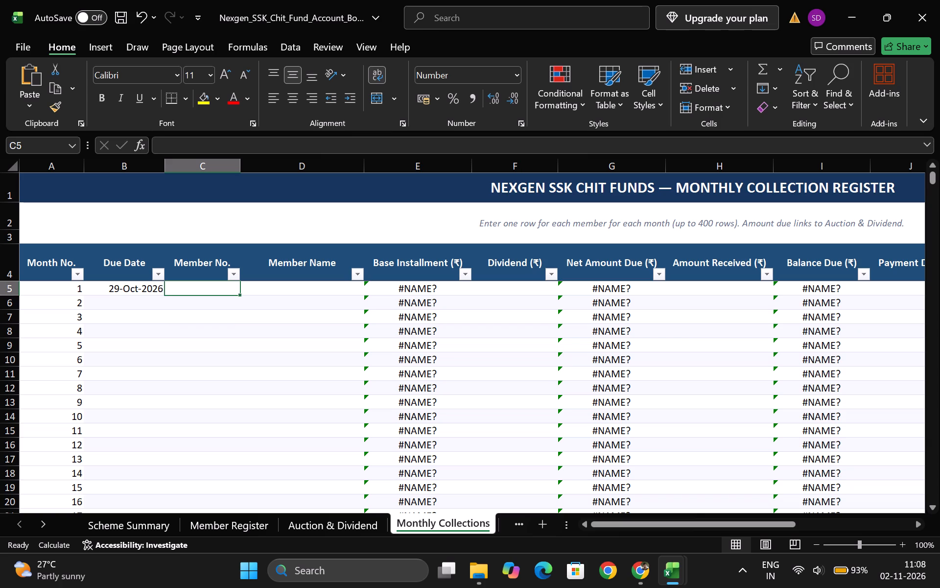
{"action": "key", "text": "1"}
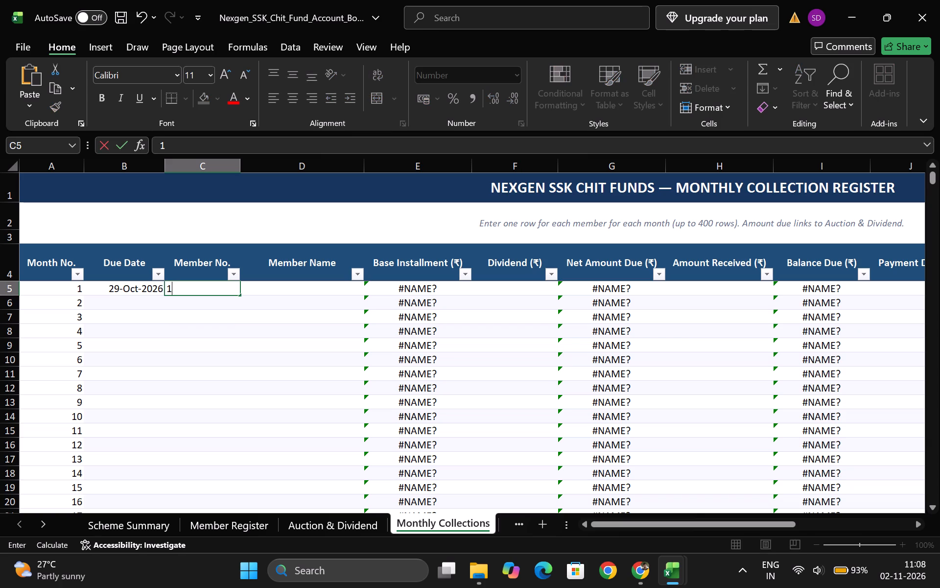
{"action": "left_click", "coordinate": [286, 292]}
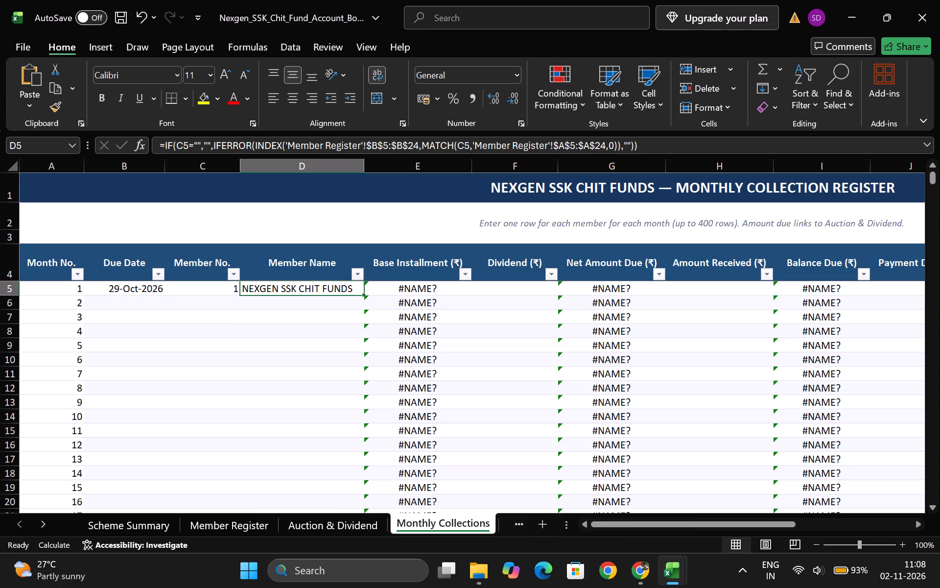
{"action": "left_click", "coordinate": [131, 304]}
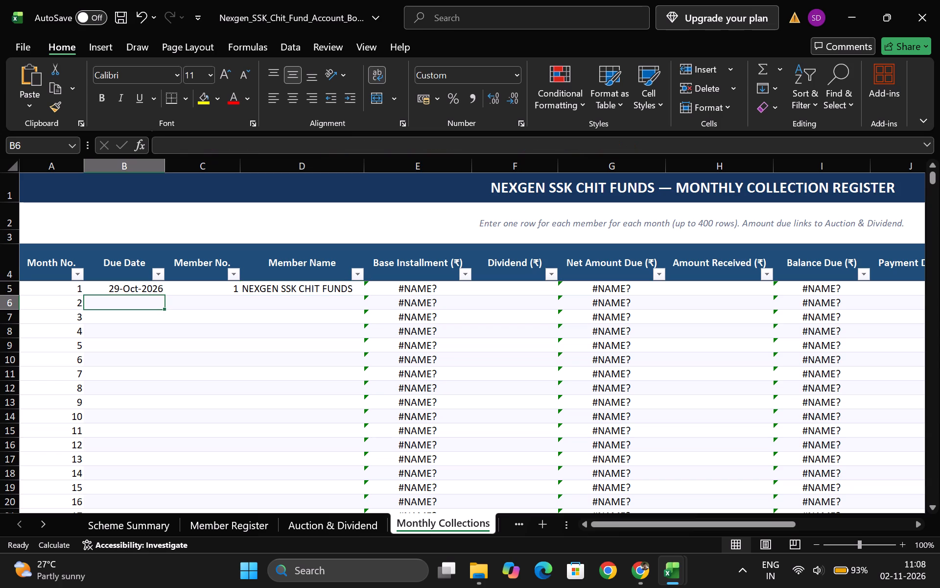
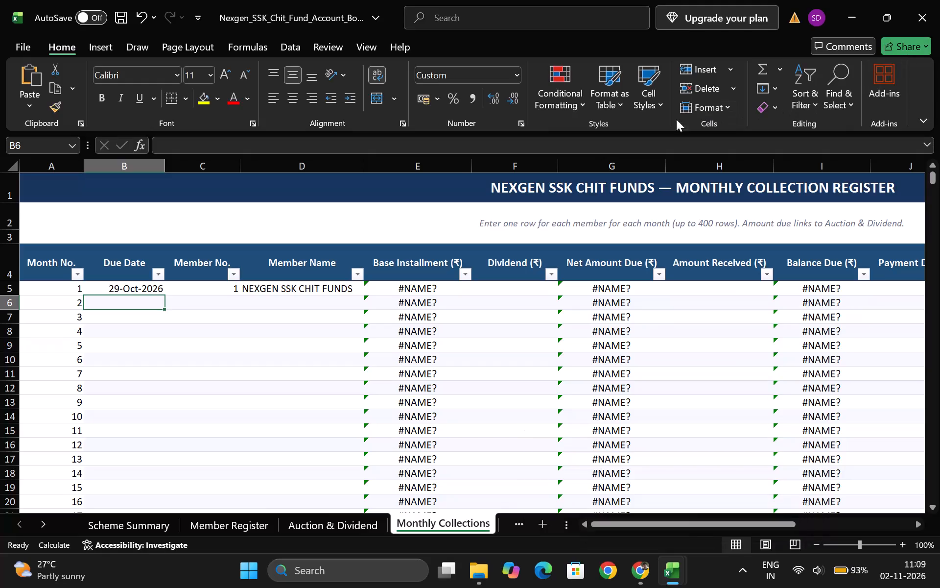
Extend the Member No. from C5 down to row 24 as a series running from 1 to 20.
{"action": "left_click", "coordinate": [224, 290]}
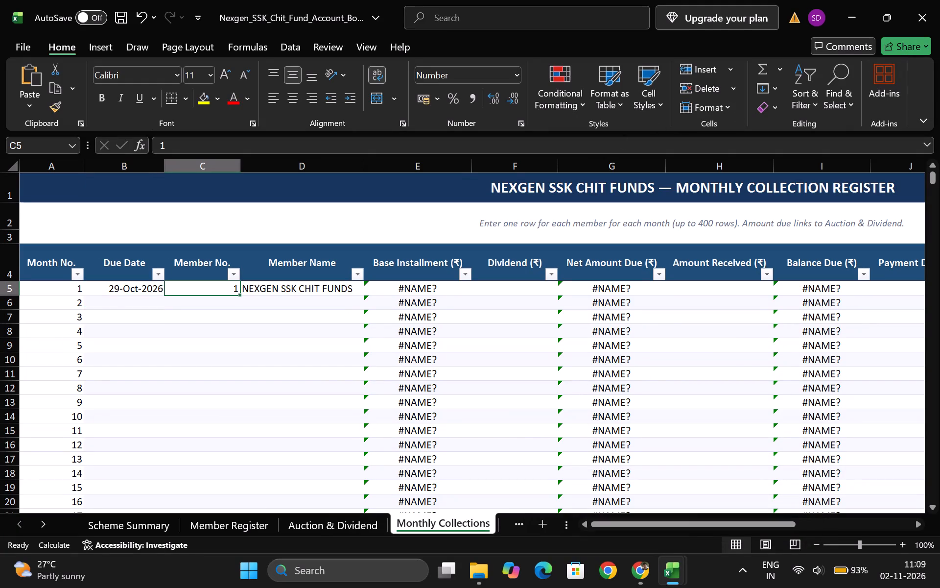
{"action": "left_click_drag", "start_coordinate": [239, 293], "coordinate": [242, 488]}
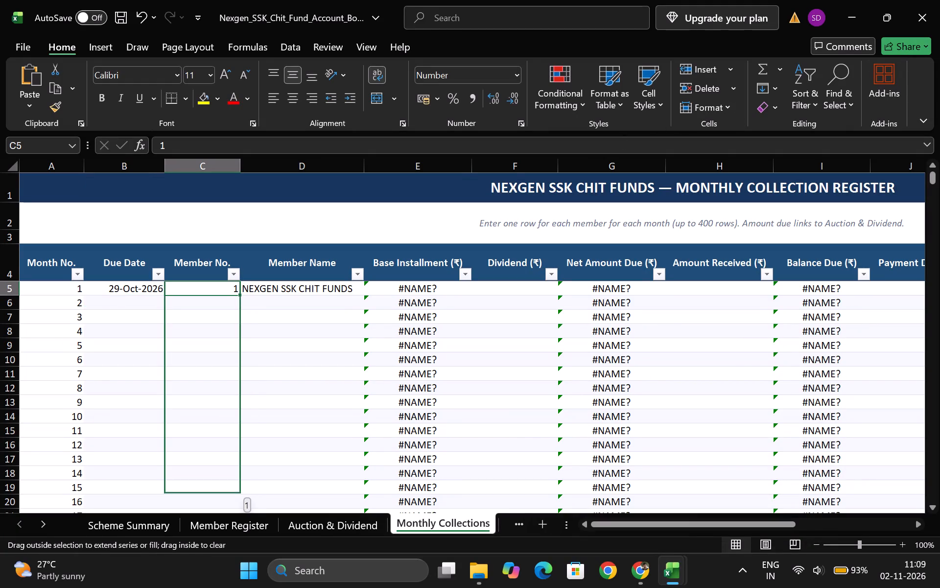
{"action": "left_click_drag", "start_coordinate": [242, 488], "coordinate": [249, 516]}
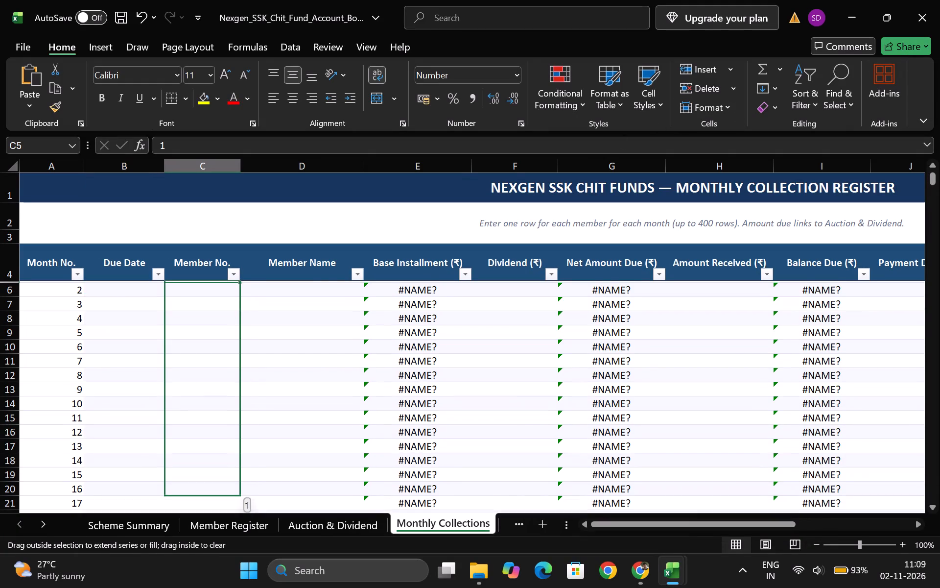
{"action": "left_click_drag", "start_coordinate": [249, 516], "coordinate": [268, 506]}
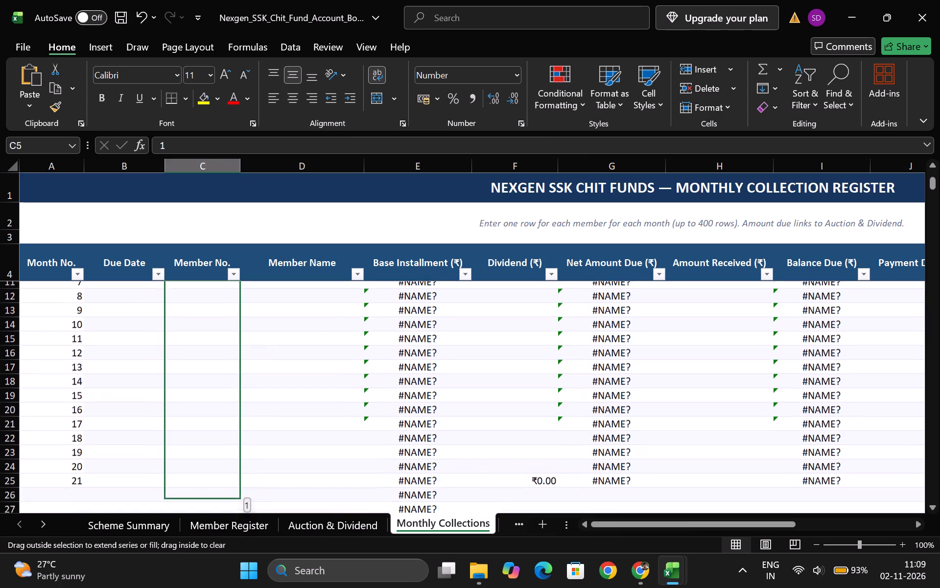
{"action": "left_click_drag", "start_coordinate": [268, 506], "coordinate": [278, 471]}
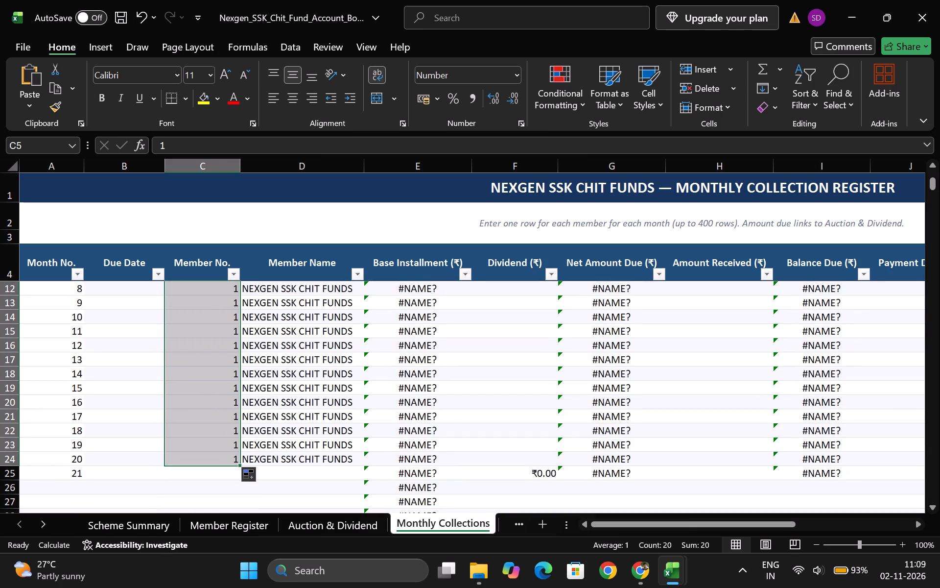
{"action": "left_click", "coordinate": [253, 476]}
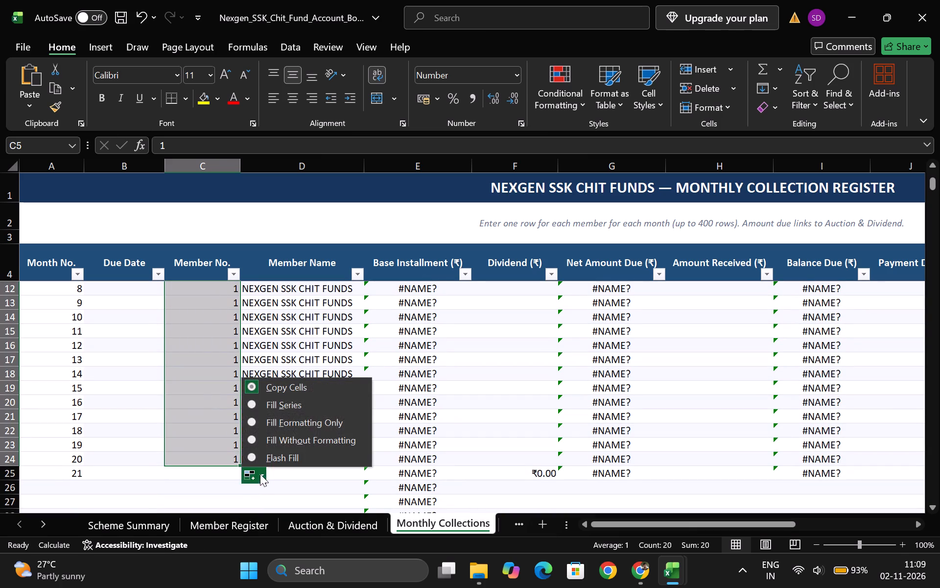
{"action": "left_click", "coordinate": [283, 404]}
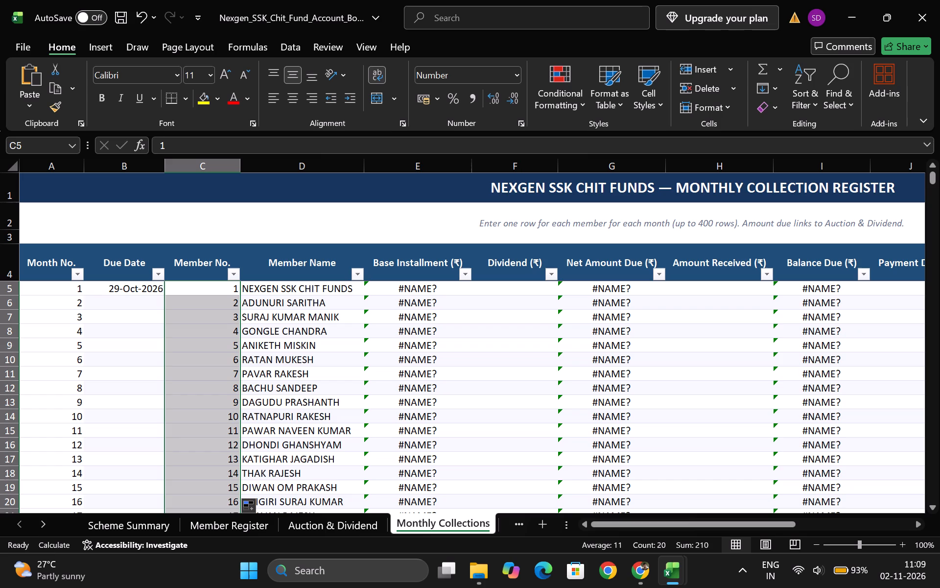
Clear the surplus Month No. 21 from cell A25.
{"action": "scroll", "coordinate": [325, 402], "scroll_direction": "down", "scroll_amount": 3}
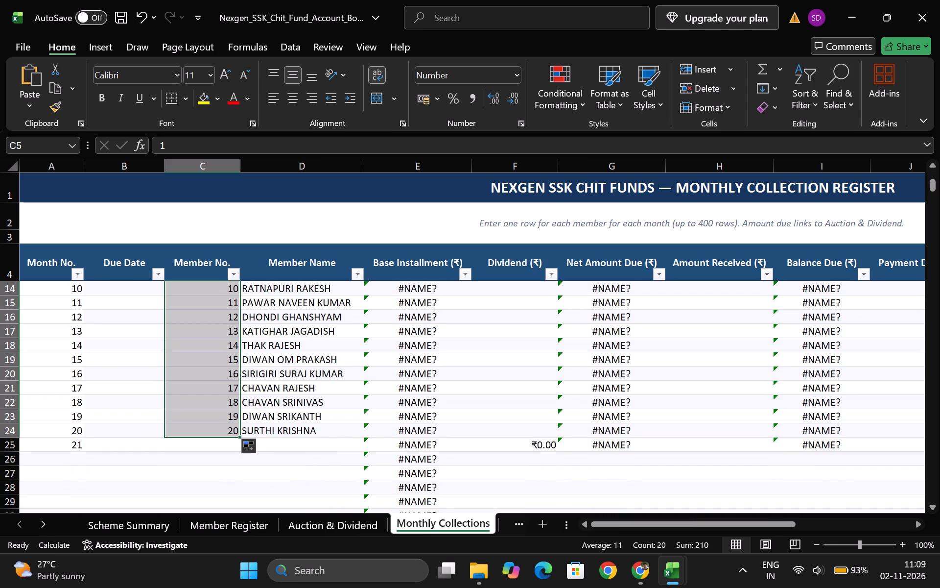
{"action": "left_click", "coordinate": [81, 449]}
{"action": "key", "text": "BackSpace"}
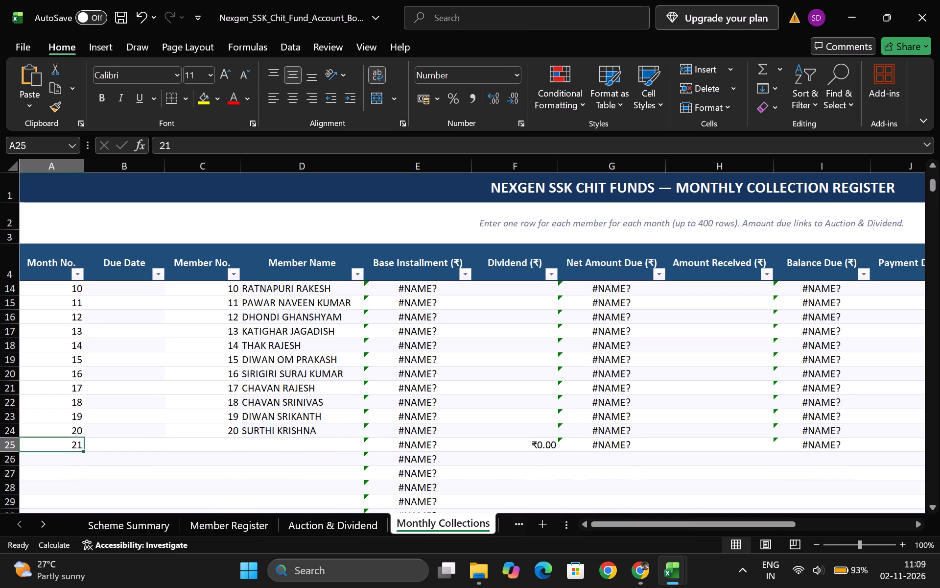
Enter 5000 as the Base Installment for the first collection row in cell E5.
{"action": "scroll", "coordinate": [436, 430], "scroll_direction": "up", "scroll_amount": 3}
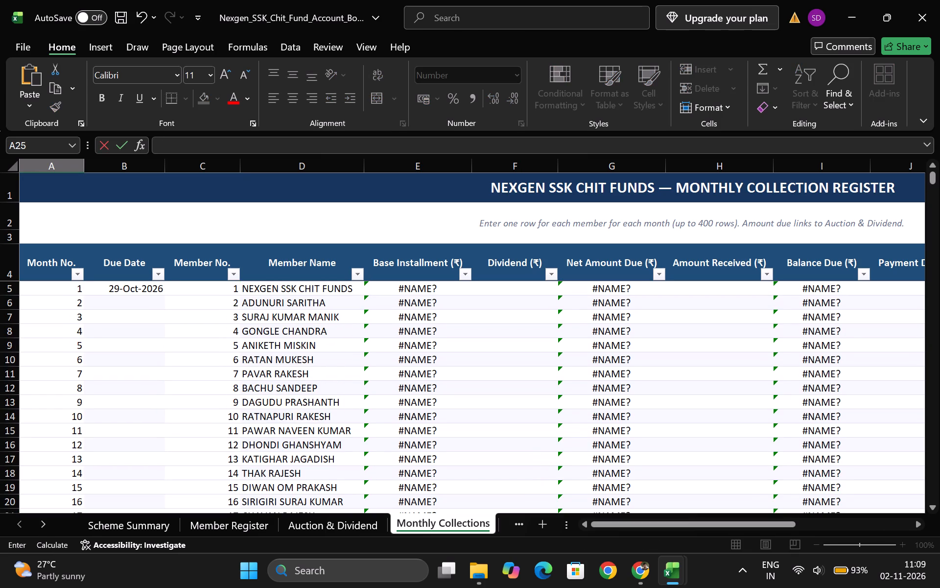
{"action": "scroll", "coordinate": [434, 430], "scroll_direction": "up", "scroll_amount": 7}
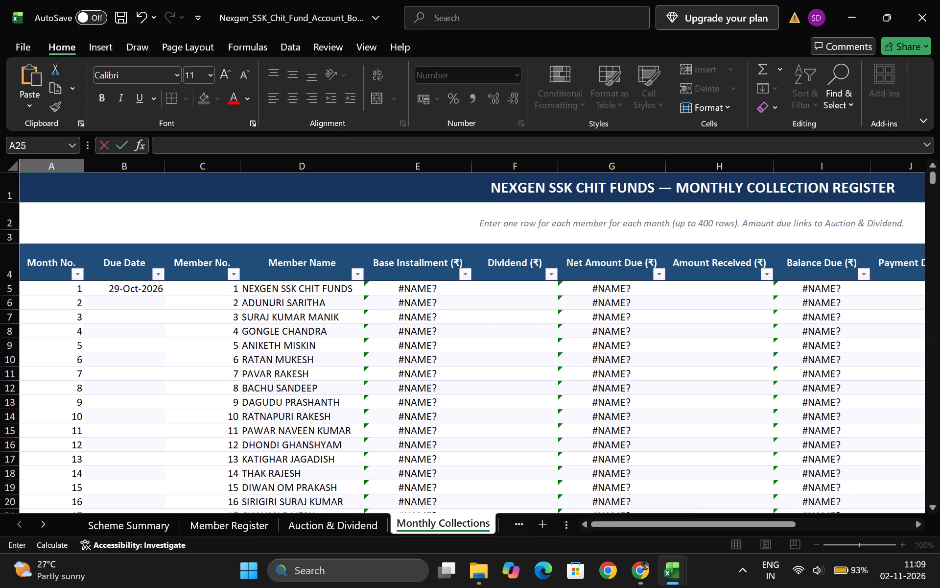
{"action": "left_click", "coordinate": [440, 293]}
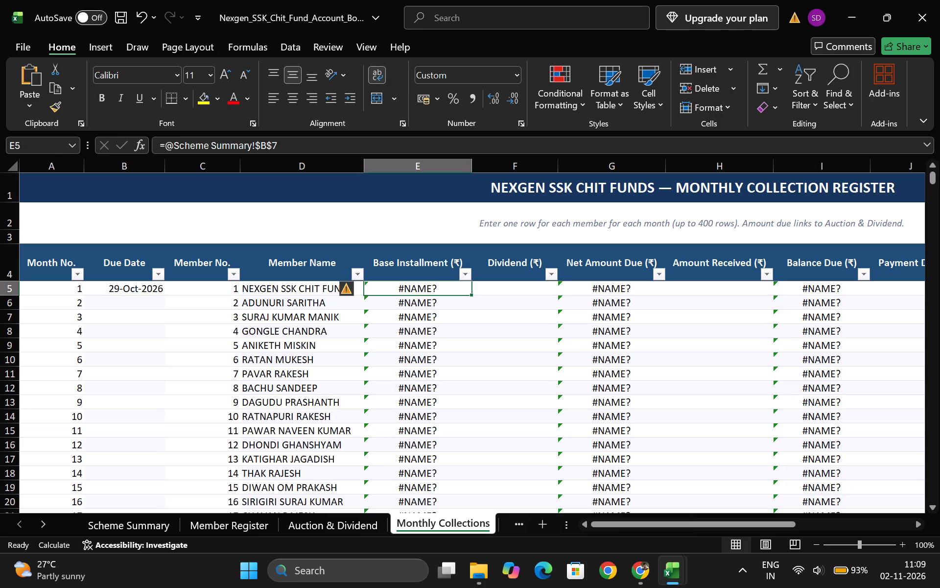
{"action": "key", "text": "5"}
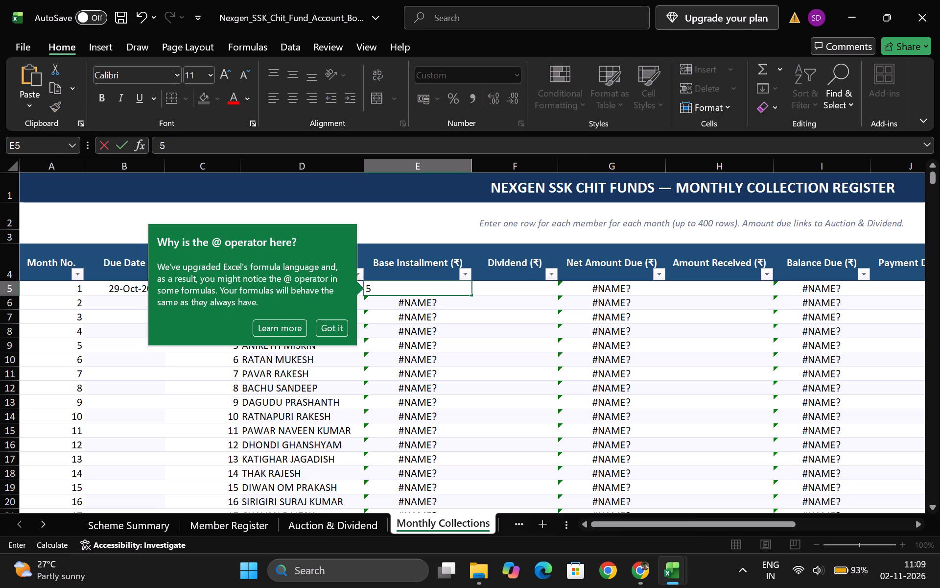
{"action": "type", "text": "000"}
{"action": "key", "text": "Return"}
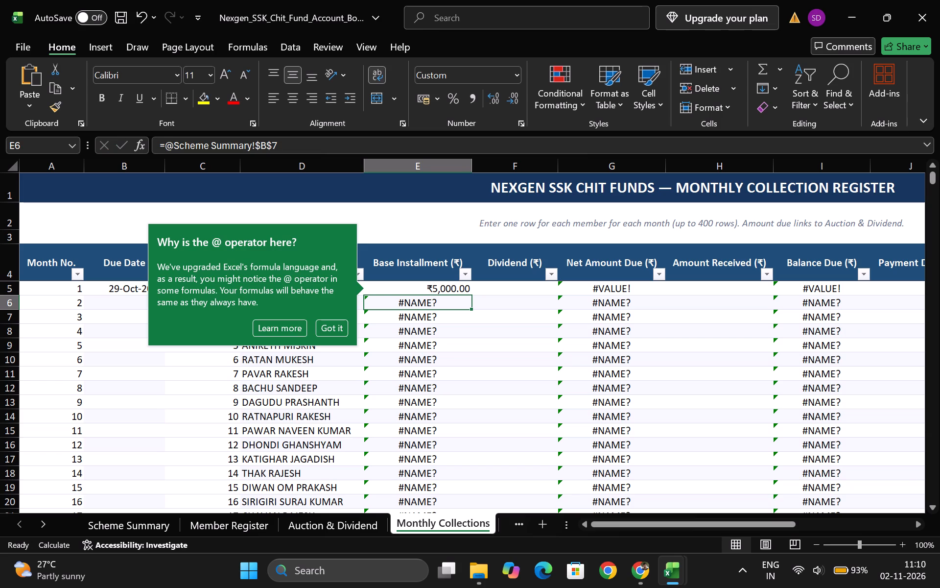
Copy the Base Installment of 5000 from E5 down to row 24, replacing the formulas there.
{"action": "left_click", "coordinate": [467, 291]}
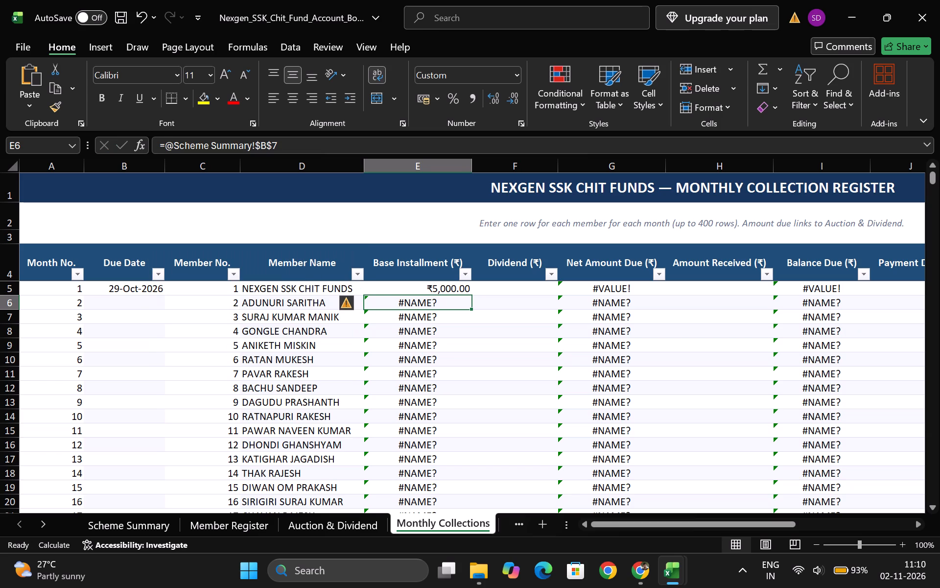
{"action": "left_click_drag", "start_coordinate": [471, 294], "coordinate": [475, 490]}
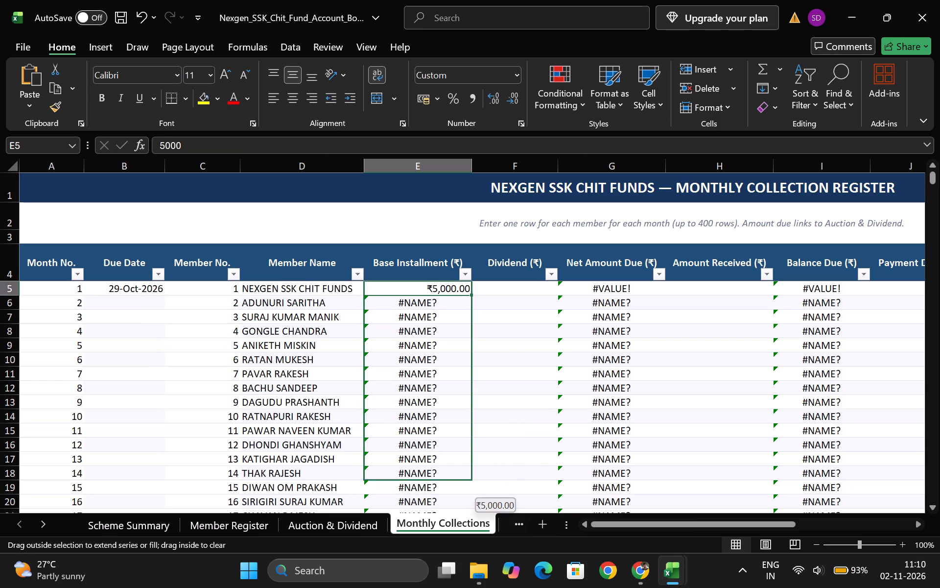
{"action": "left_click_drag", "start_coordinate": [475, 490], "coordinate": [486, 517]}
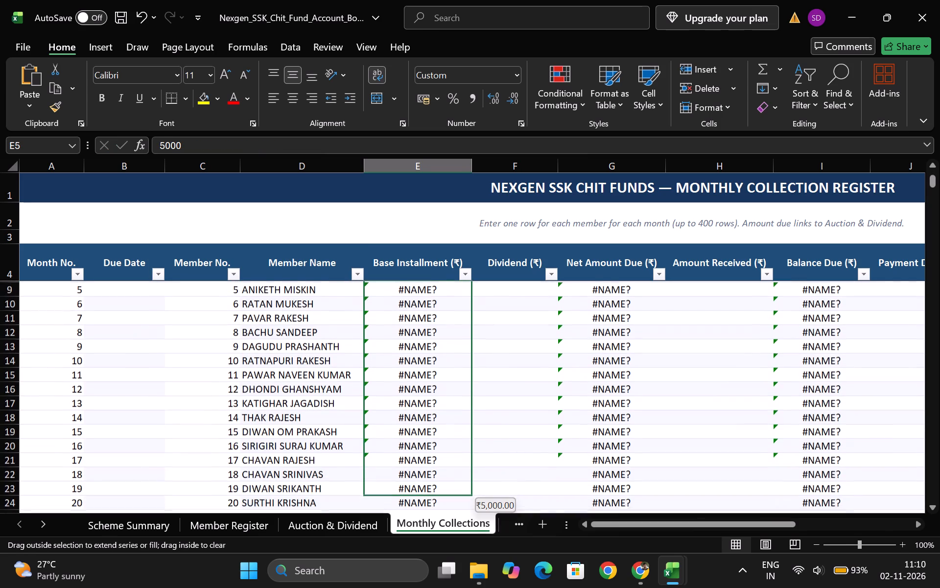
{"action": "left_click_drag", "start_coordinate": [486, 517], "coordinate": [489, 462]}
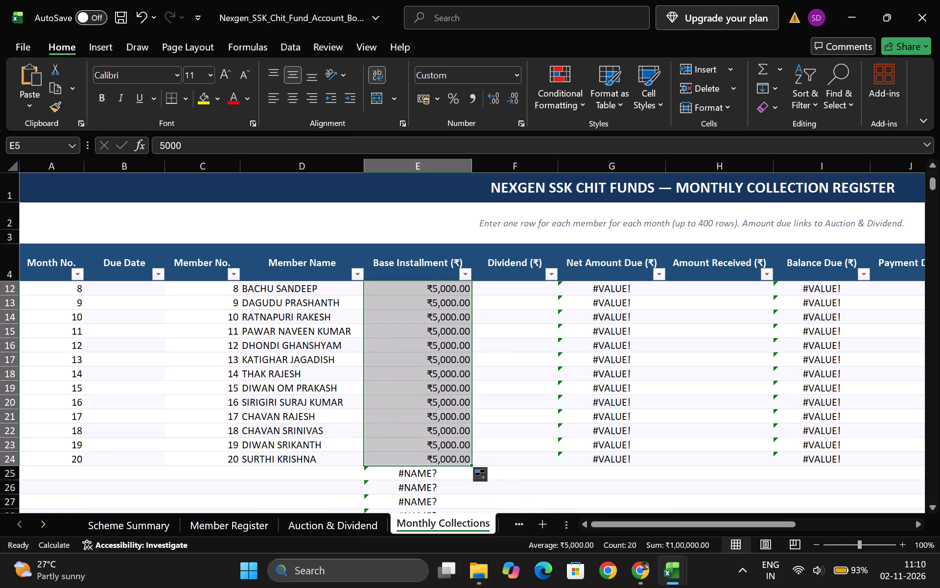
{"action": "scroll", "coordinate": [651, 488], "scroll_direction": "down", "scroll_amount": 2}
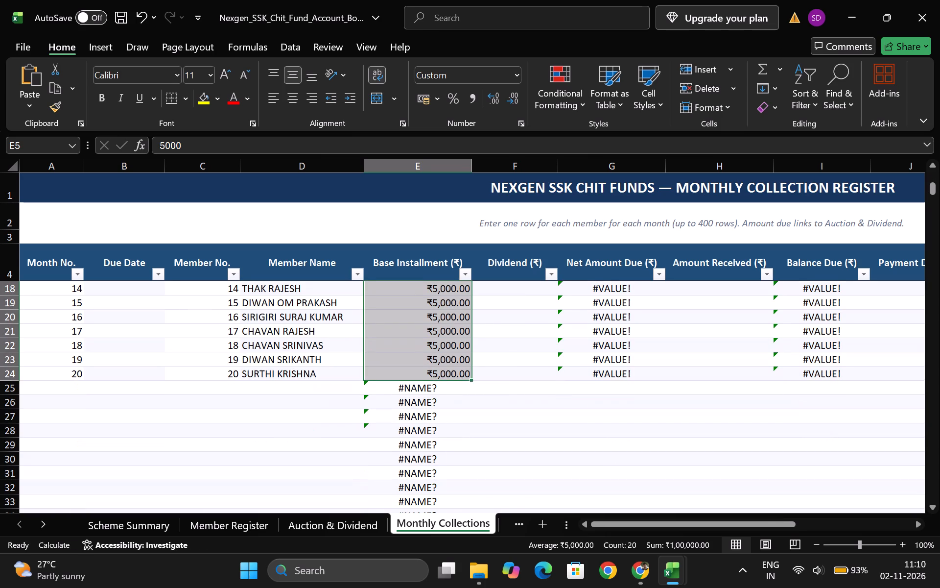
{"action": "scroll", "coordinate": [646, 476], "scroll_direction": "down", "scroll_amount": 4}
Enter 0.00 as the Dividend for the first collection row in cell F5.
{"action": "scroll", "coordinate": [644, 470], "scroll_direction": "up", "scroll_amount": 5}
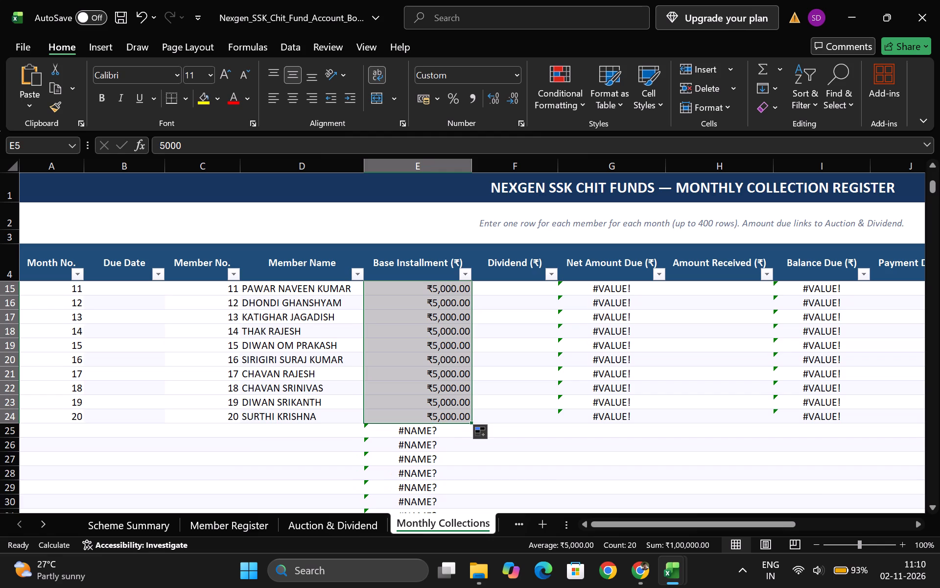
{"action": "scroll", "coordinate": [659, 509], "scroll_direction": "up", "scroll_amount": 9}
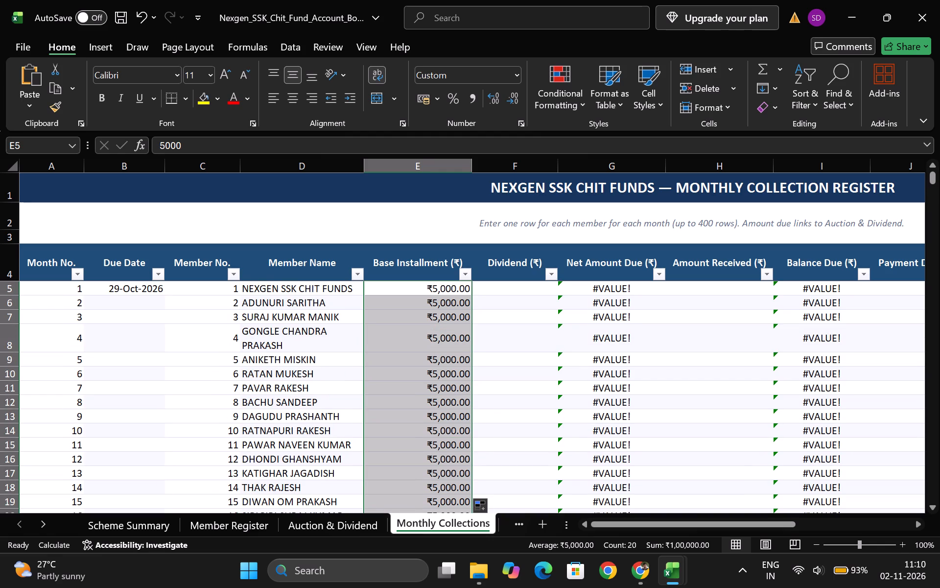
{"action": "left_click", "coordinate": [540, 291]}
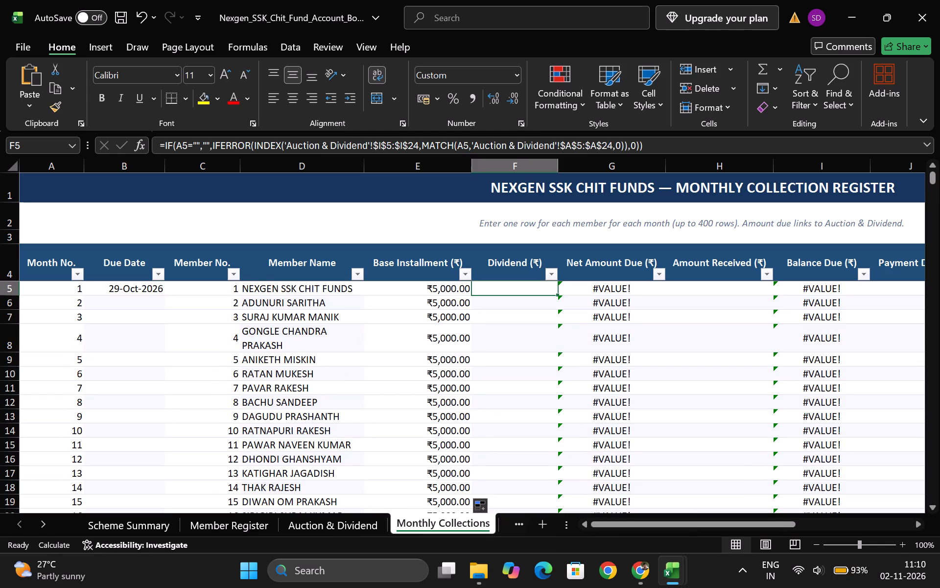
{"action": "type", "text": "0.00"}
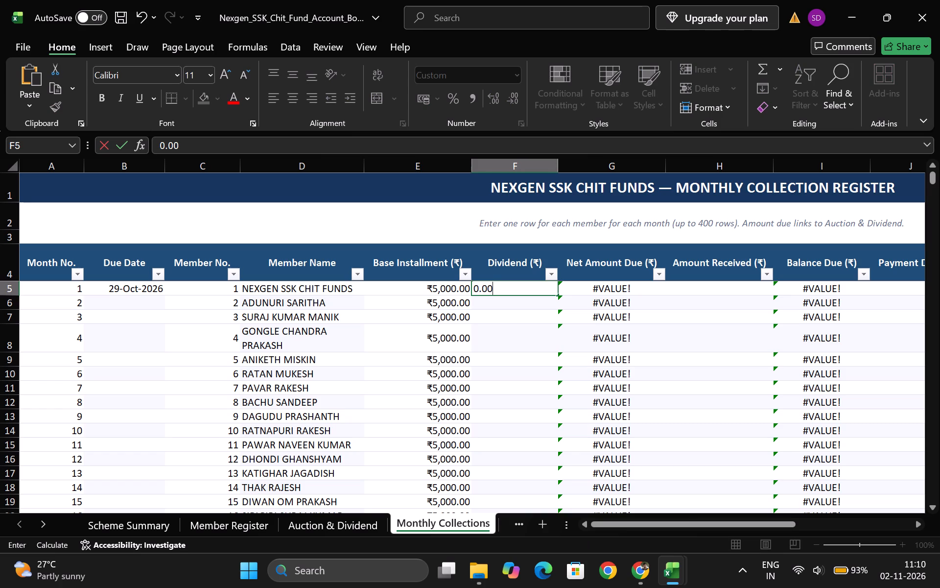
{"action": "key", "text": "Return"}
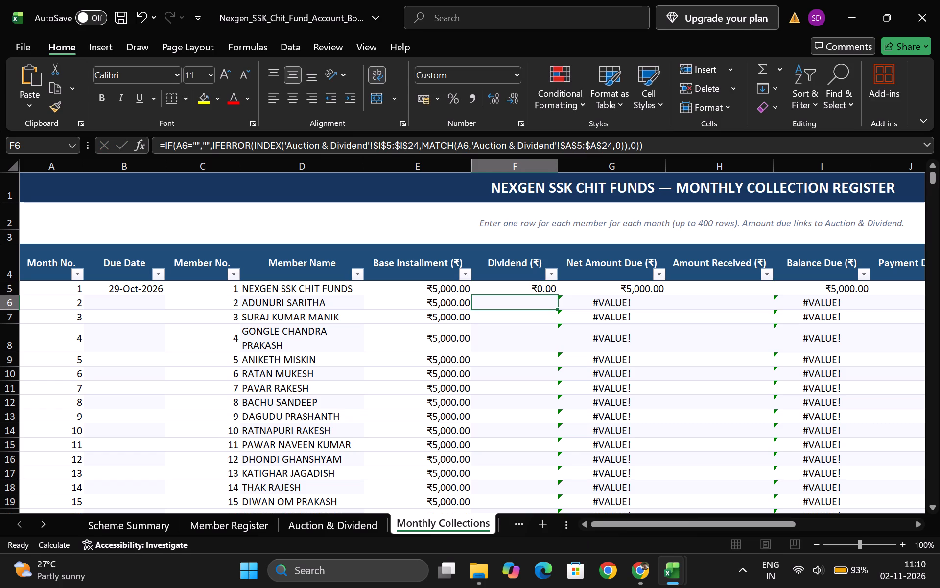
Copy the zero Dividend from F5 down to row 24.
{"action": "left_click", "coordinate": [503, 287]}
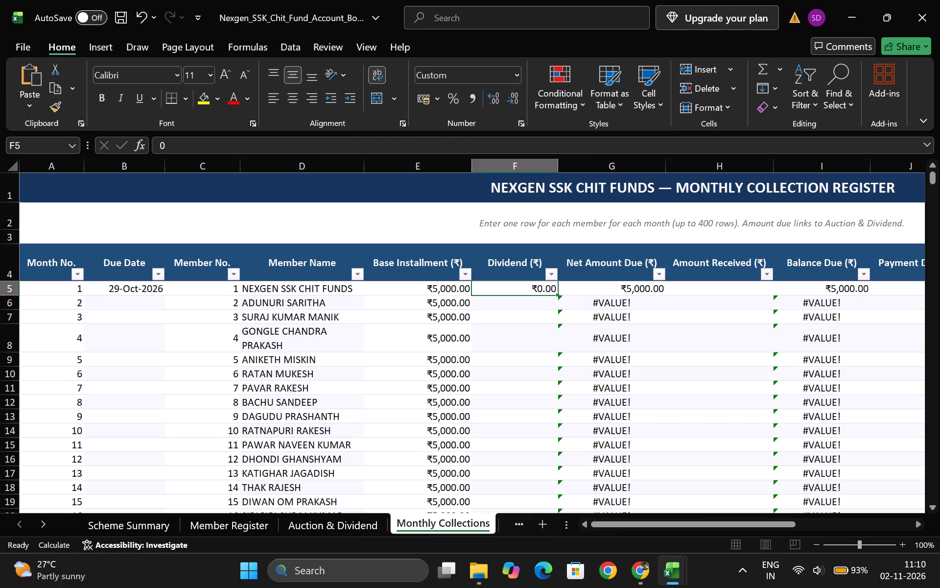
{"action": "left_click_drag", "start_coordinate": [556, 292], "coordinate": [558, 518]}
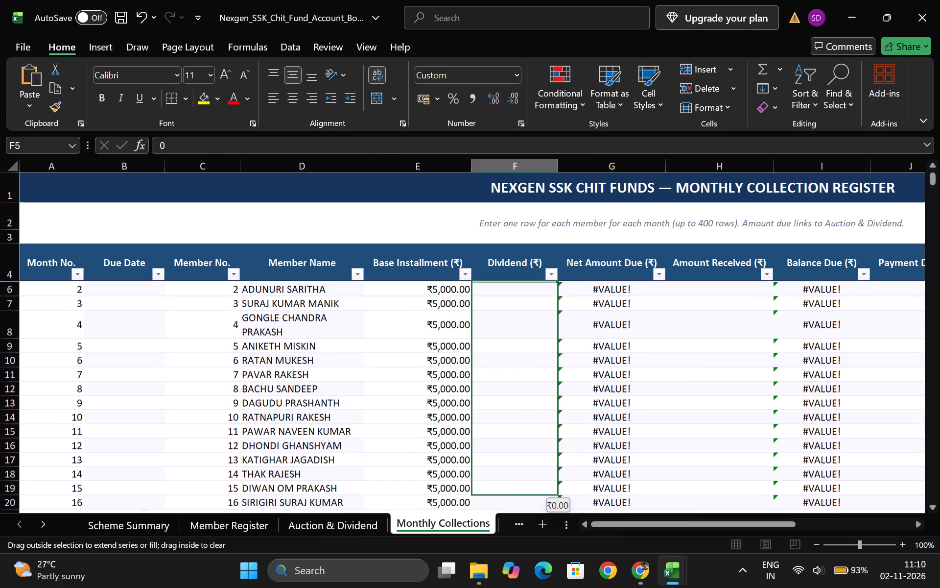
{"action": "left_click_drag", "start_coordinate": [558, 518], "coordinate": [563, 484]}
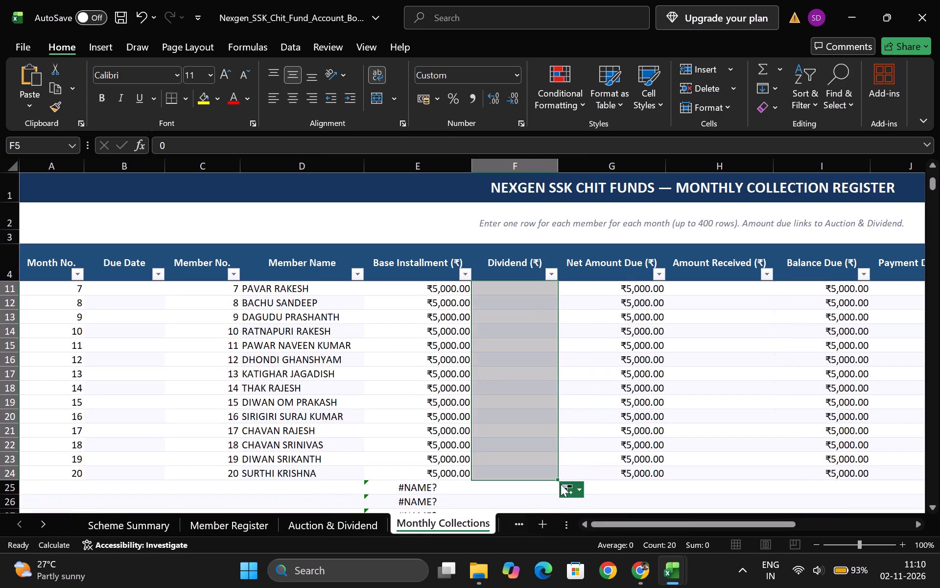
Enter 5000 as the Amount Received for the first collection row in cell H5.
{"action": "scroll", "coordinate": [582, 465], "scroll_direction": "up", "scroll_amount": 8}
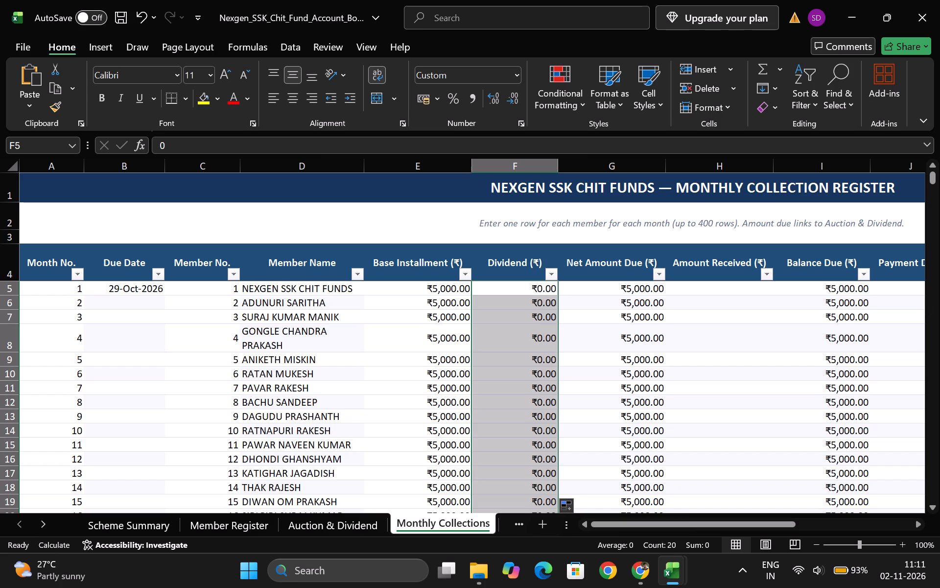
{"action": "left_click", "coordinate": [720, 293]}
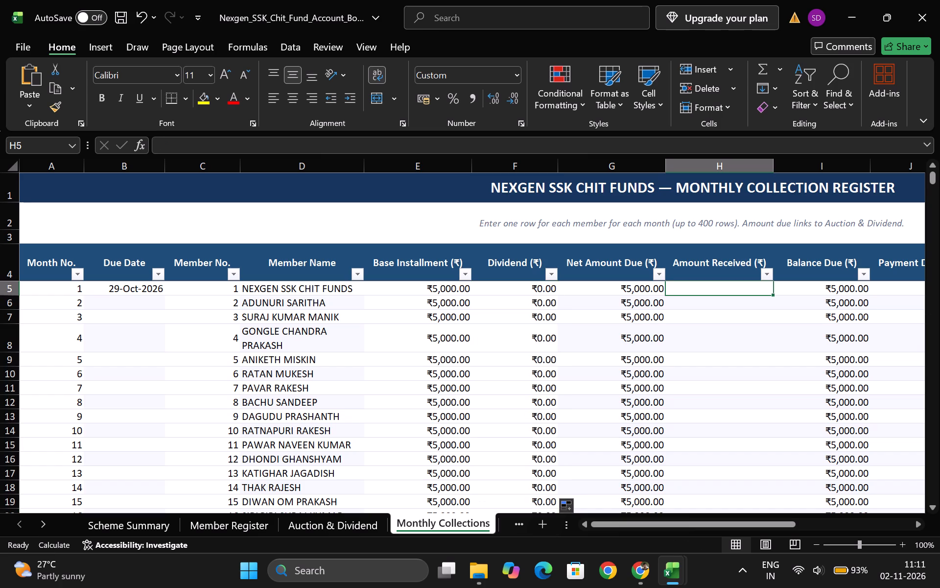
{"action": "key", "text": "5"}
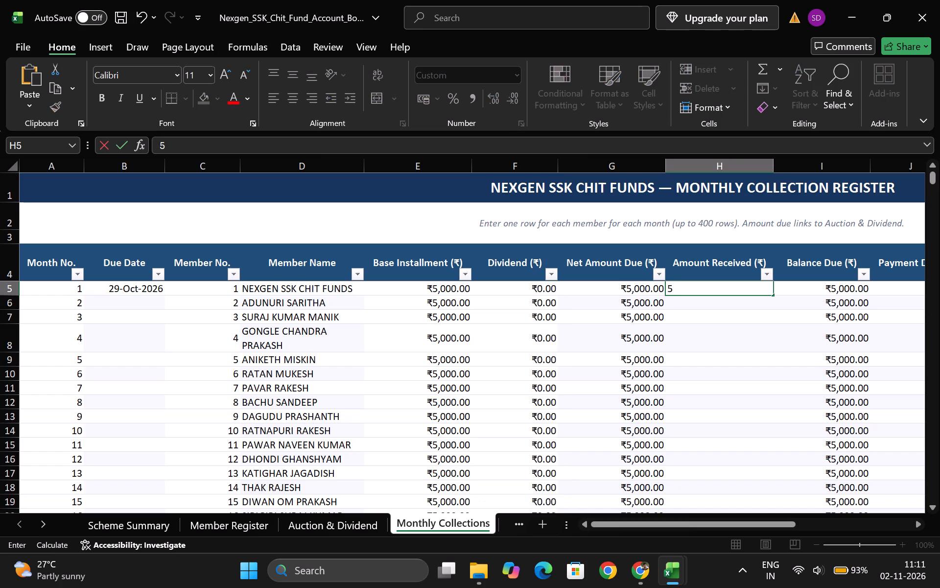
{"action": "type", "text": "000"}
{"action": "key", "text": "Return"}
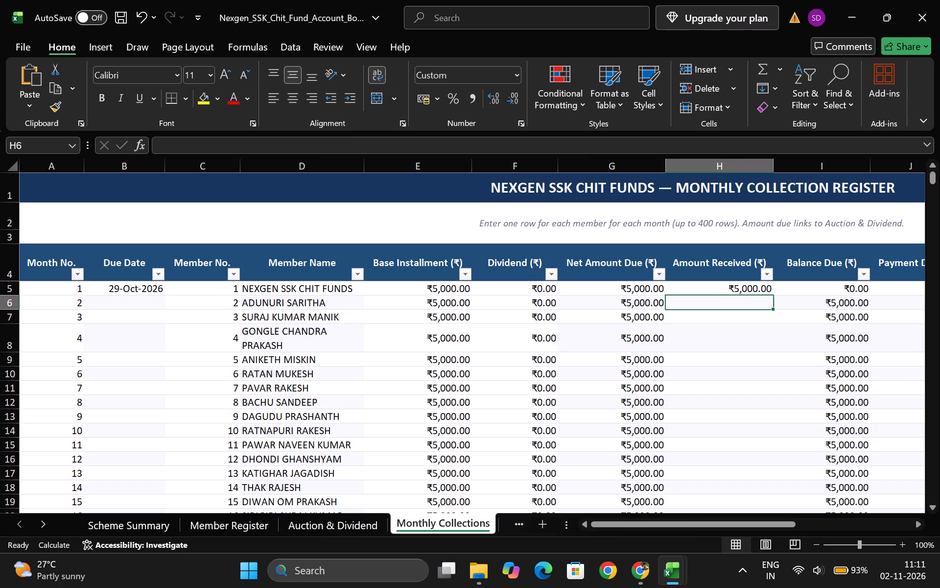
Copy the 5000 Amount Received from H5 down to row 24.
{"action": "left_click", "coordinate": [741, 292]}
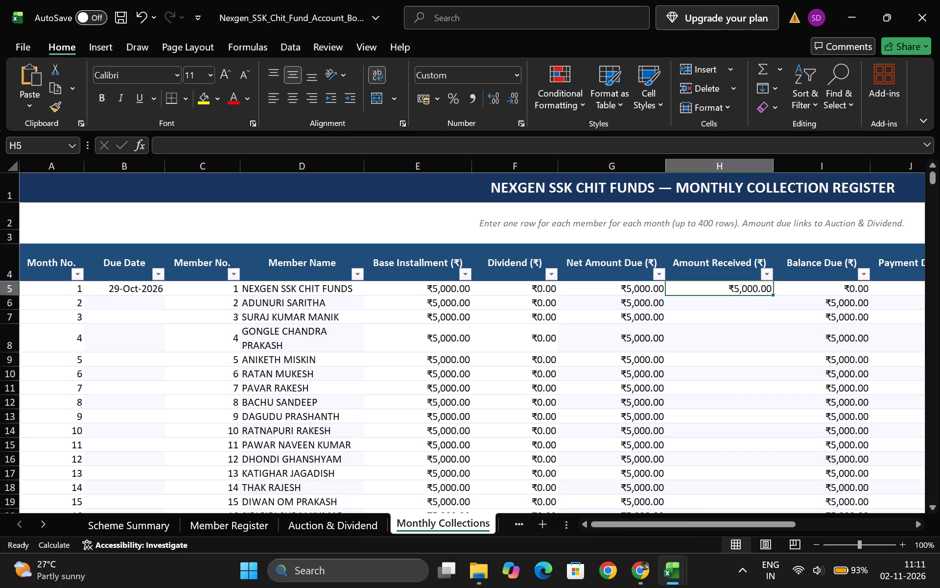
{"action": "left_click_drag", "start_coordinate": [772, 294], "coordinate": [790, 472]}
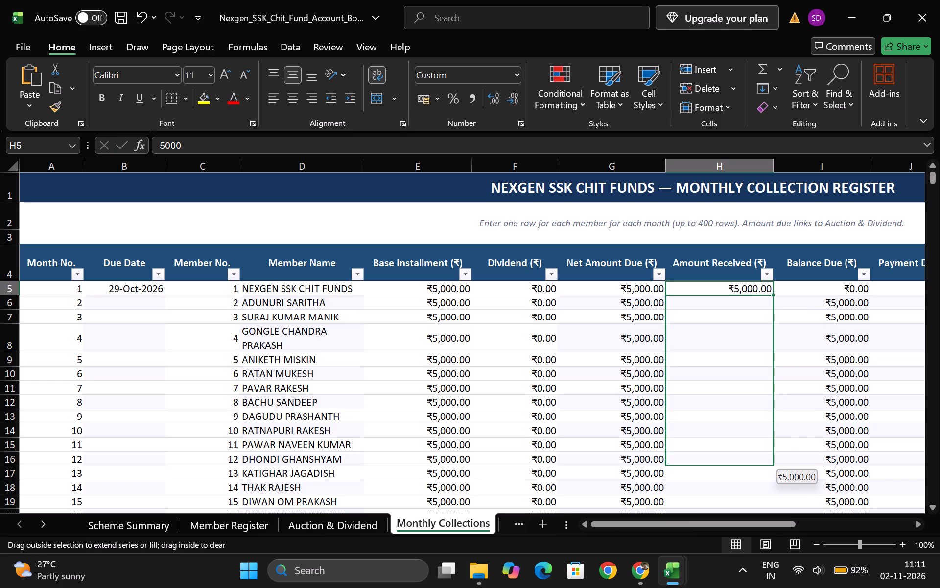
{"action": "left_click_drag", "start_coordinate": [790, 472], "coordinate": [792, 484]}
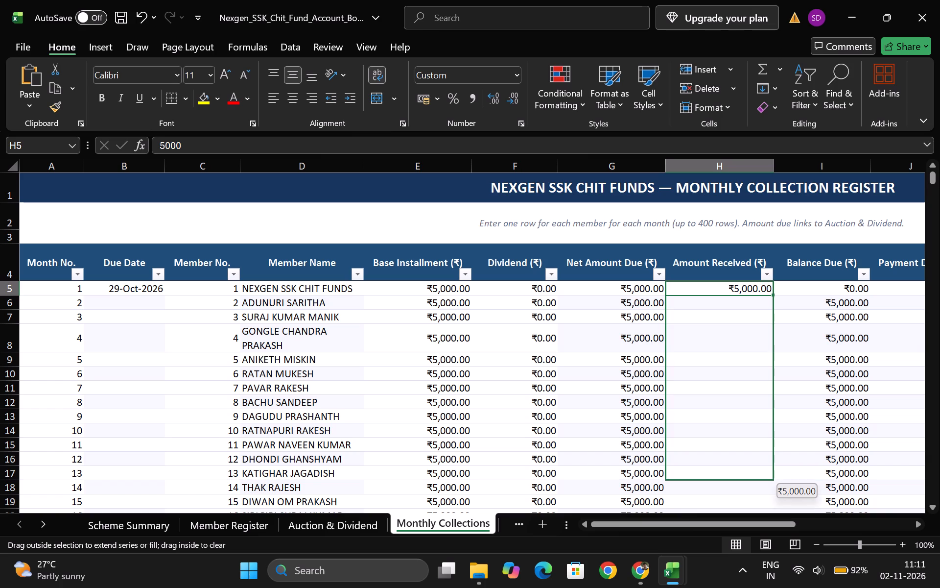
{"action": "left_click_drag", "start_coordinate": [792, 484], "coordinate": [797, 514]}
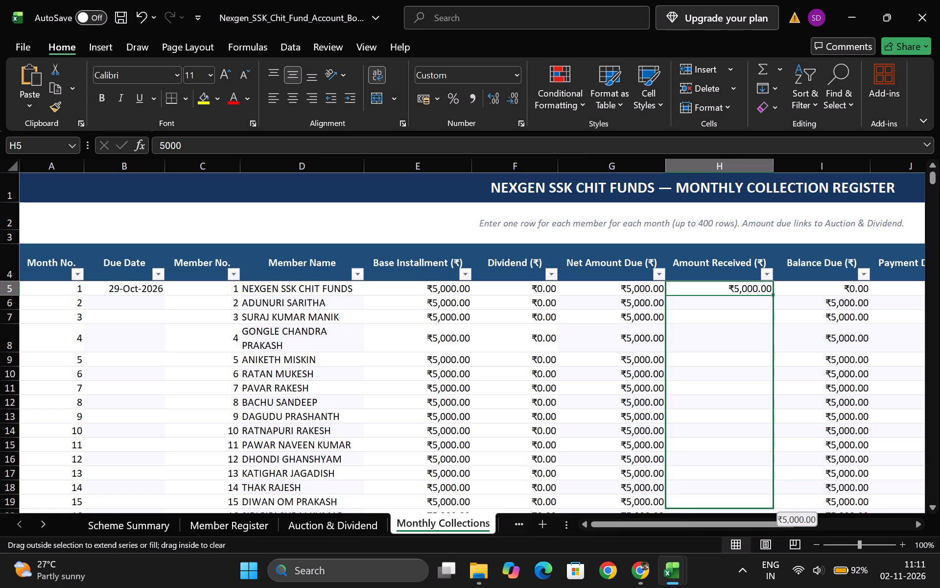
{"action": "left_click_drag", "start_coordinate": [797, 514], "coordinate": [814, 445]}
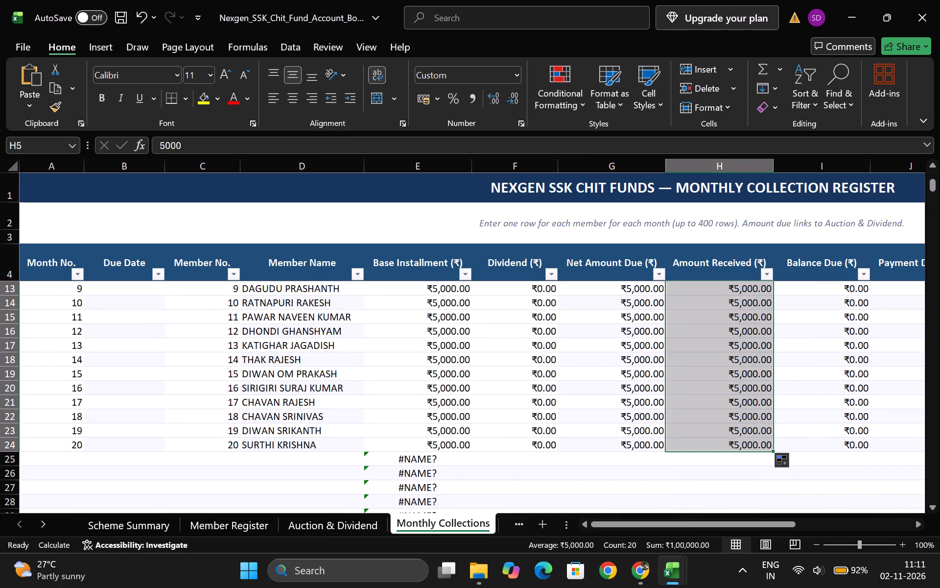
{"action": "left_click", "coordinate": [759, 474]}
Fill the Due Date 29-Oct-2026 from B5 down to row 24 as identical copies instead of a date series.
{"action": "scroll", "coordinate": [795, 440], "scroll_direction": "up", "scroll_amount": 3}
{"action": "scroll", "coordinate": [795, 443], "scroll_direction": "down", "scroll_amount": 2}
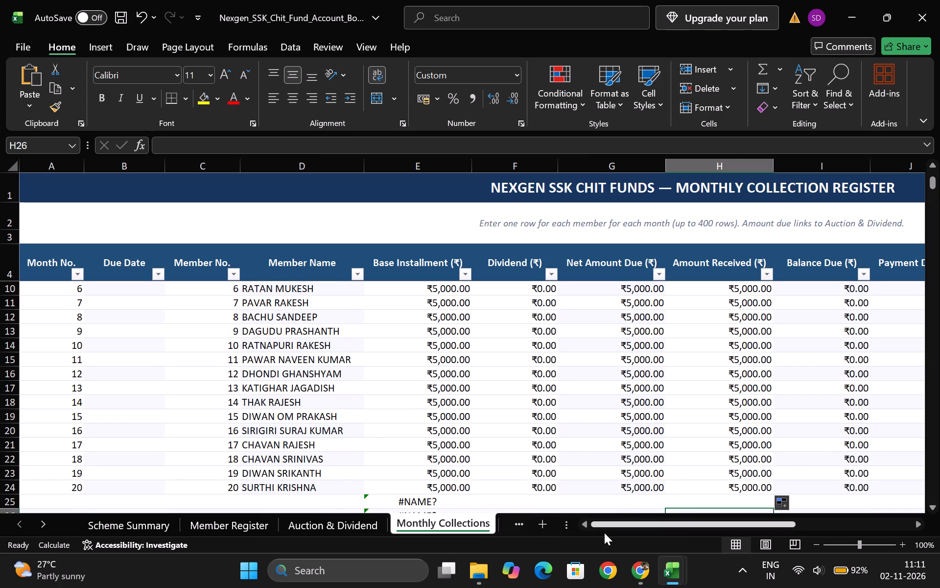
{"action": "left_click_drag", "start_coordinate": [701, 523], "coordinate": [789, 521]}
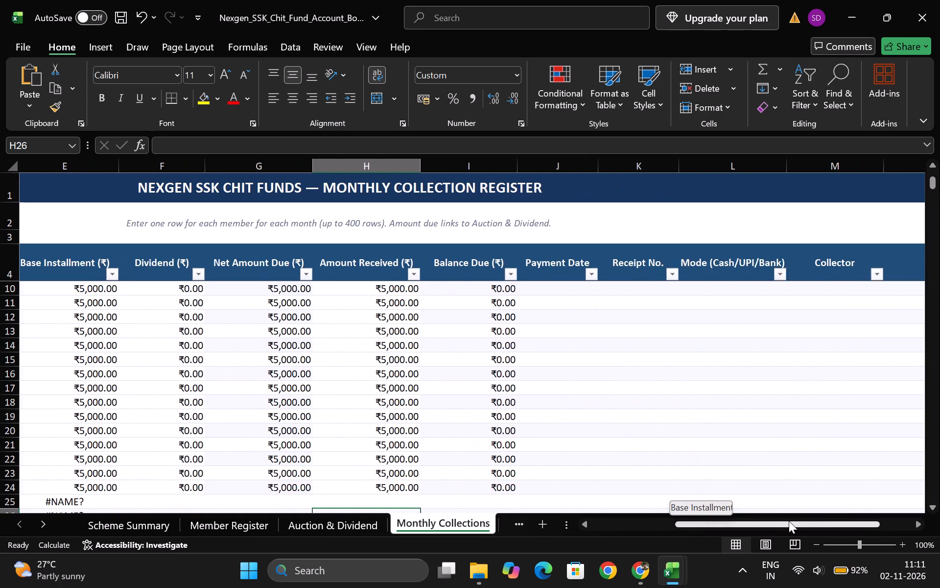
{"action": "left_click_drag", "start_coordinate": [789, 521], "coordinate": [842, 518]}
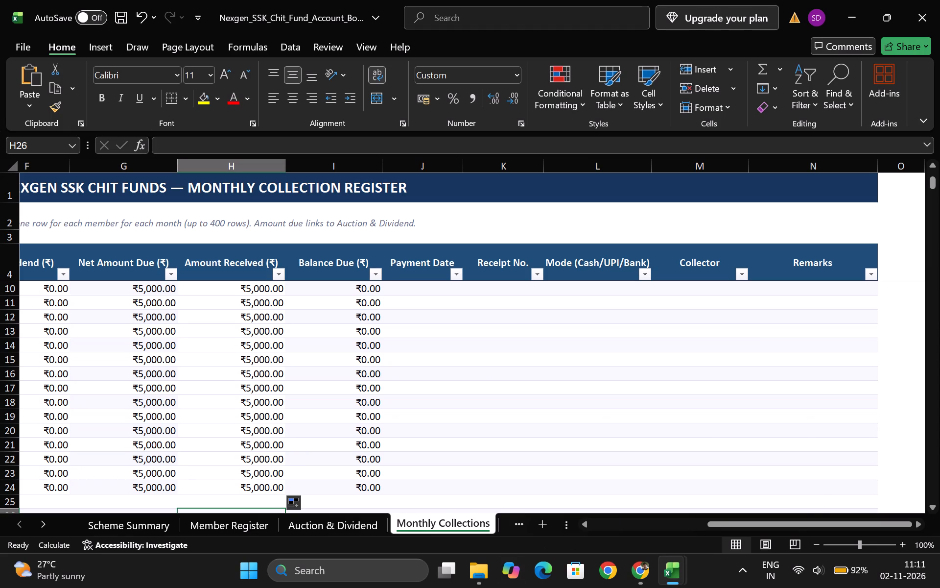
{"action": "left_click_drag", "start_coordinate": [791, 523], "coordinate": [663, 529]}
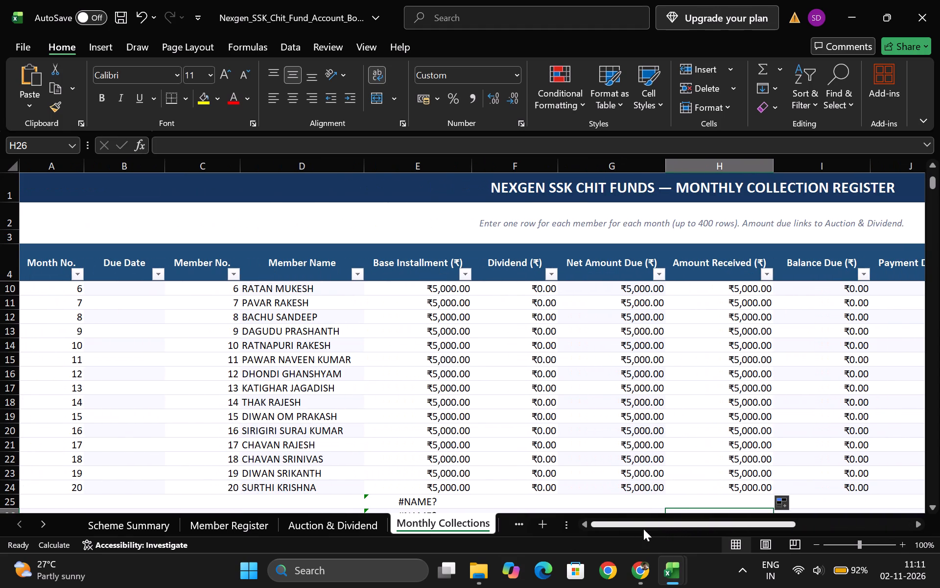
{"action": "scroll", "coordinate": [147, 313], "scroll_direction": "up", "scroll_amount": 1}
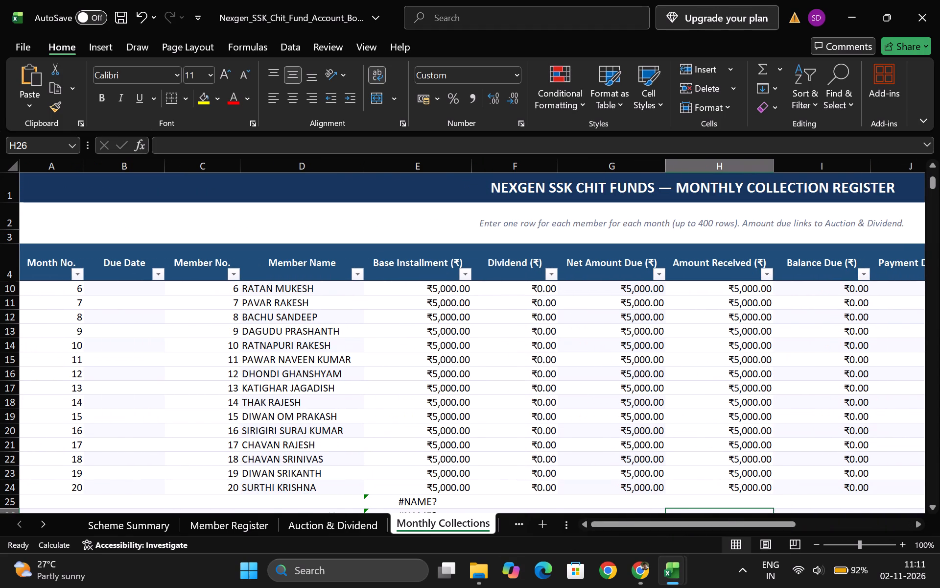
{"action": "scroll", "coordinate": [147, 313], "scroll_direction": "up", "scroll_amount": 1}
{"action": "left_click", "coordinate": [141, 293]}
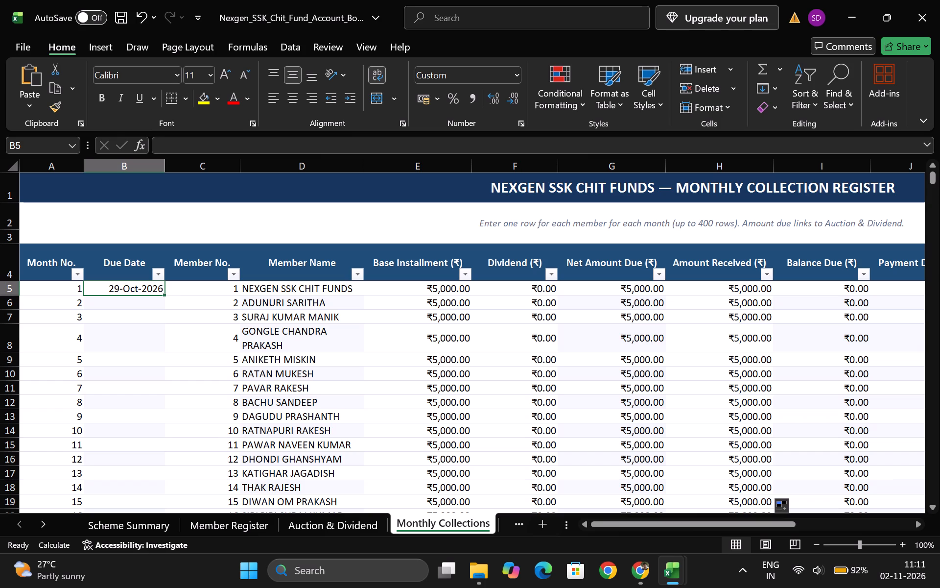
{"action": "left_click_drag", "start_coordinate": [164, 297], "coordinate": [171, 368]}
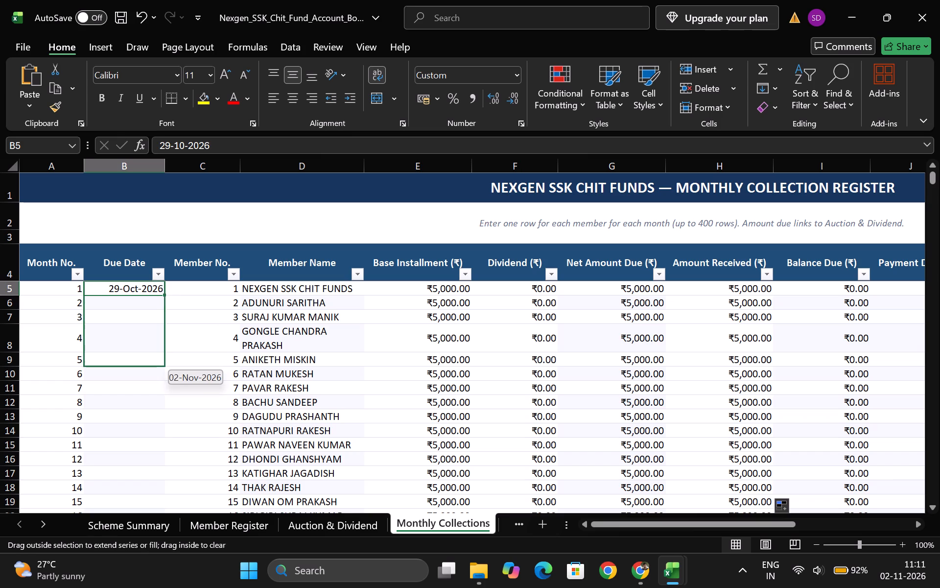
{"action": "left_click_drag", "start_coordinate": [171, 368], "coordinate": [172, 518]}
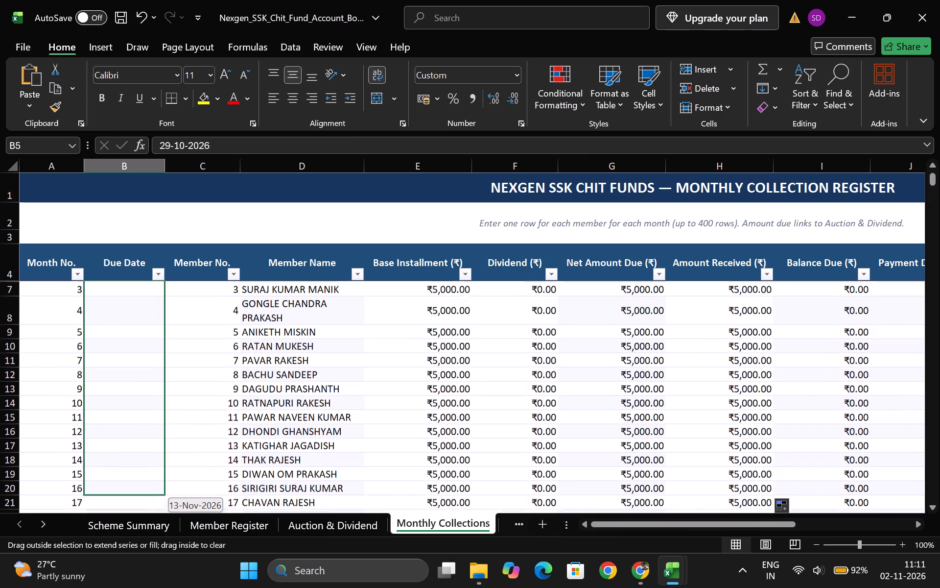
{"action": "left_click_drag", "start_coordinate": [172, 518], "coordinate": [188, 465]}
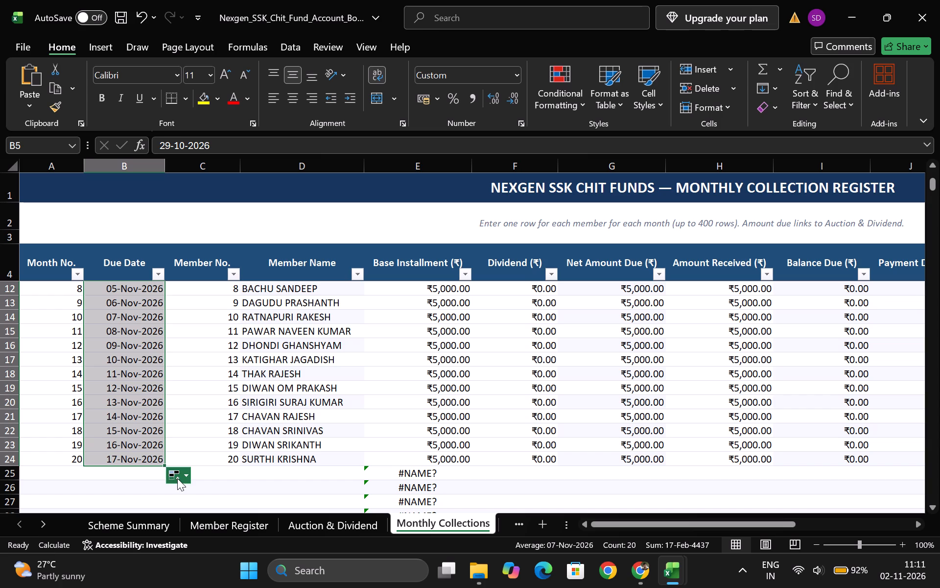
{"action": "left_click", "coordinate": [184, 473]}
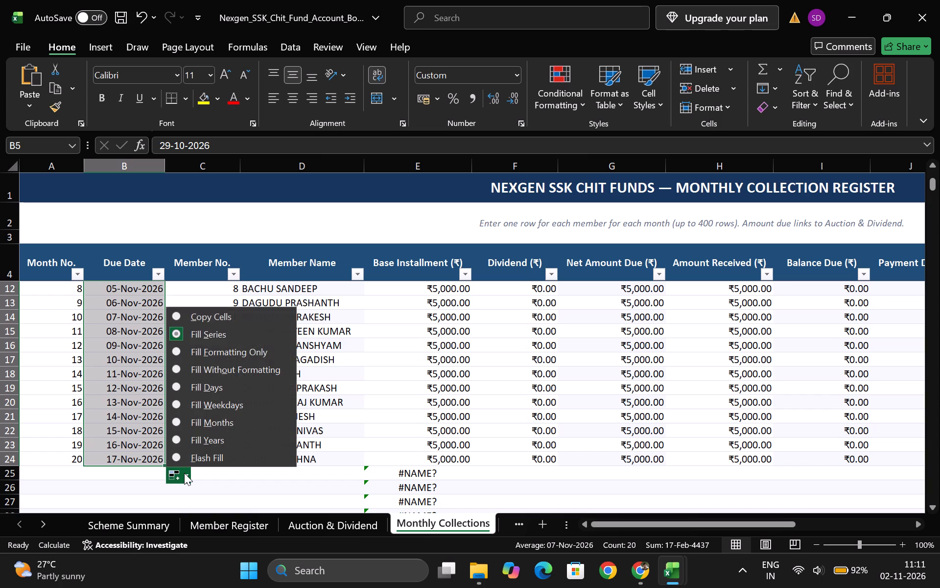
{"action": "left_click", "coordinate": [219, 313]}
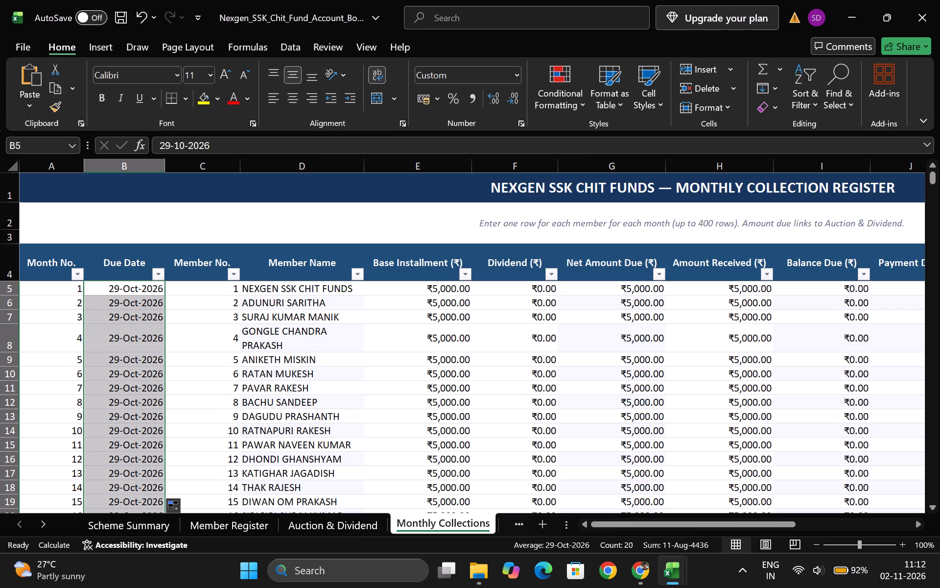
Open the Prize Payments sheet.
{"action": "scroll", "coordinate": [450, 429], "scroll_direction": "down", "scroll_amount": 4}
{"action": "scroll", "coordinate": [447, 428], "scroll_direction": "up", "scroll_amount": 3}
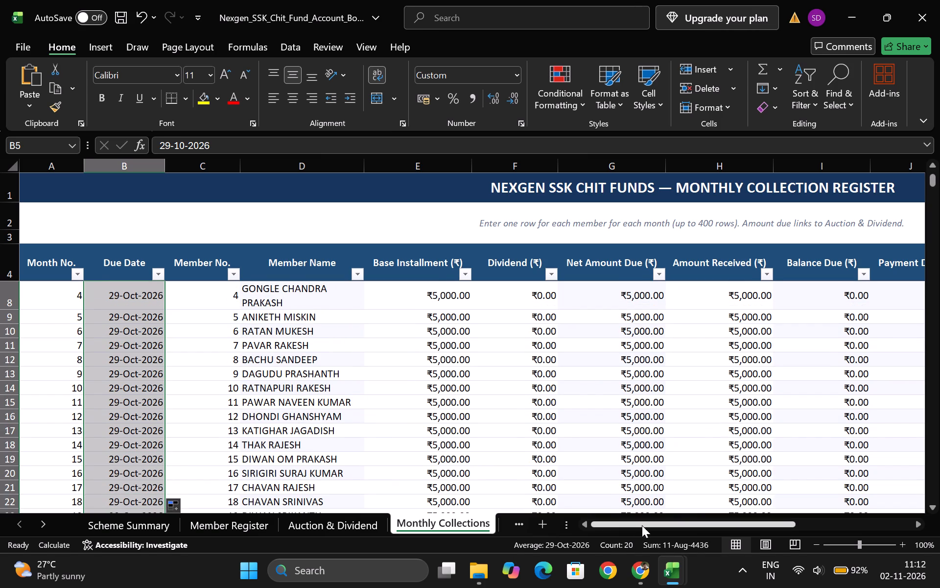
{"action": "left_click_drag", "start_coordinate": [642, 525], "coordinate": [726, 523]}
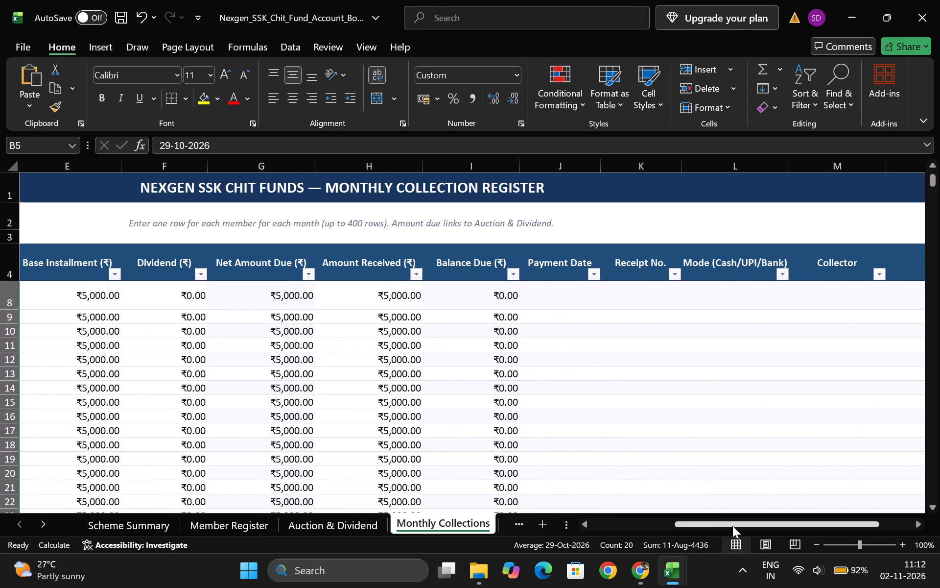
{"action": "left_click_drag", "start_coordinate": [741, 525], "coordinate": [766, 524]}
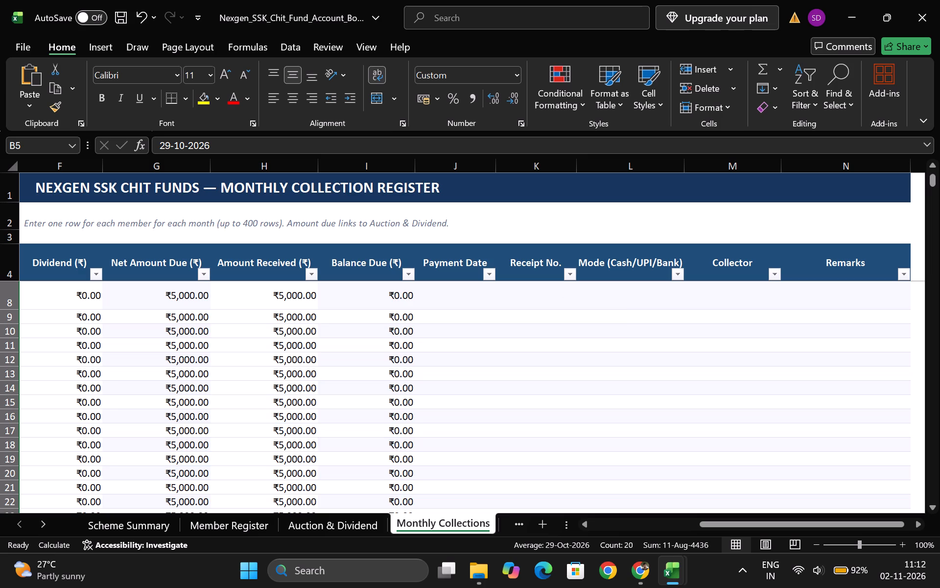
{"action": "scroll", "coordinate": [540, 443], "scroll_direction": "down", "scroll_amount": 3}
{"action": "scroll", "coordinate": [540, 444], "scroll_direction": "up", "scroll_amount": 4}
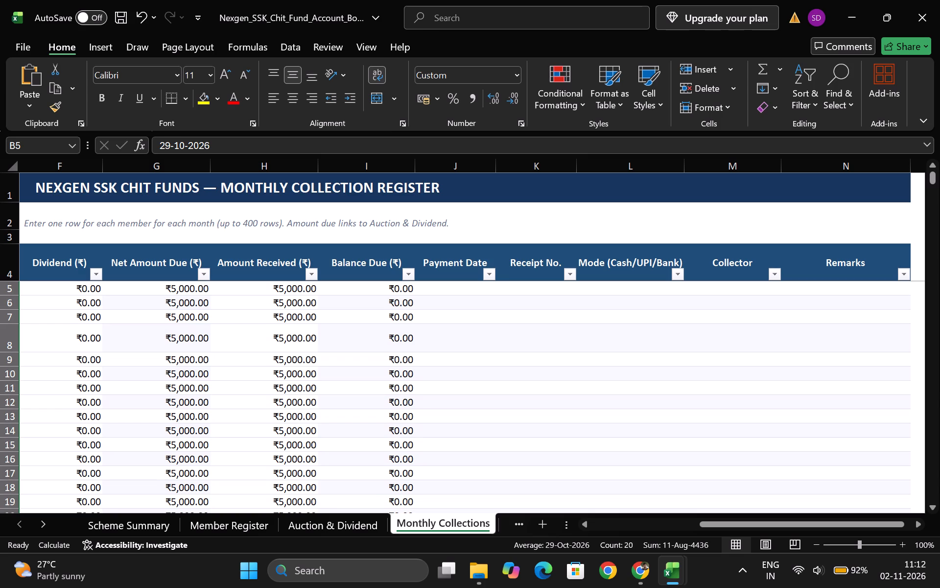
{"action": "left_click", "coordinate": [517, 523]}
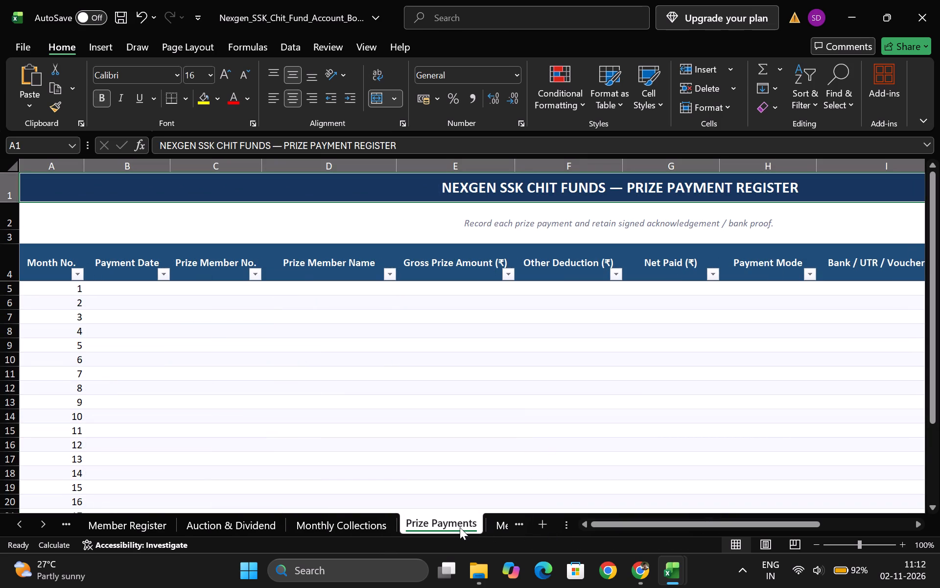
Look through the names of the workbook's other sheets, through to the last one, keeping Prize Payments open.
{"action": "left_click", "coordinate": [17, 523]}
{"action": "left_click", "coordinate": [46, 523]}
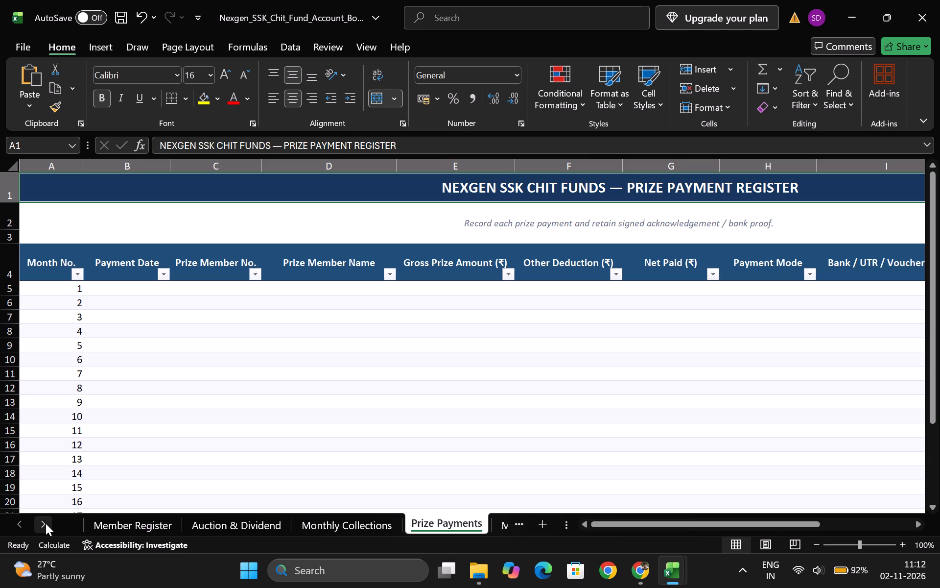
{"action": "left_click", "coordinate": [46, 523]}
{"action": "left_click", "coordinate": [46, 523]}
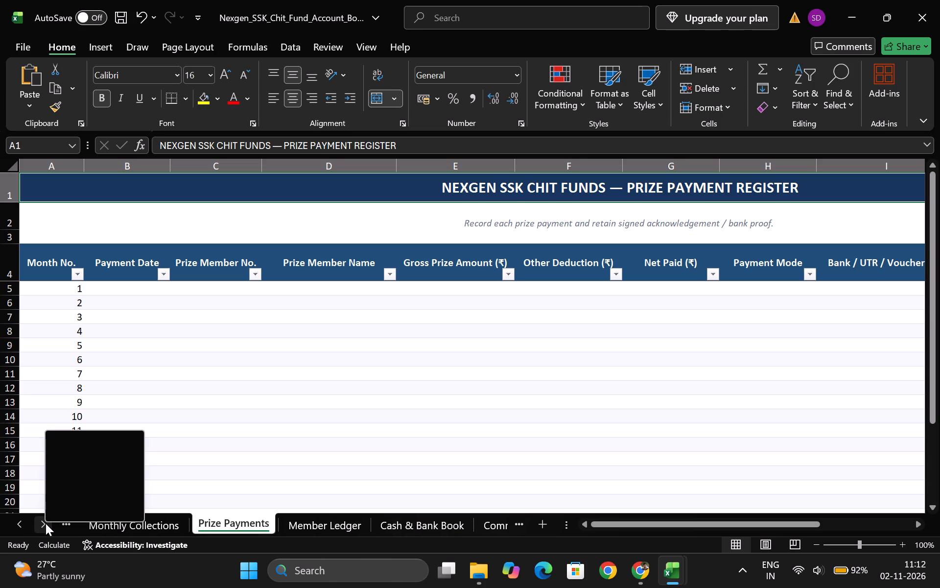
{"action": "left_click", "coordinate": [47, 523]}
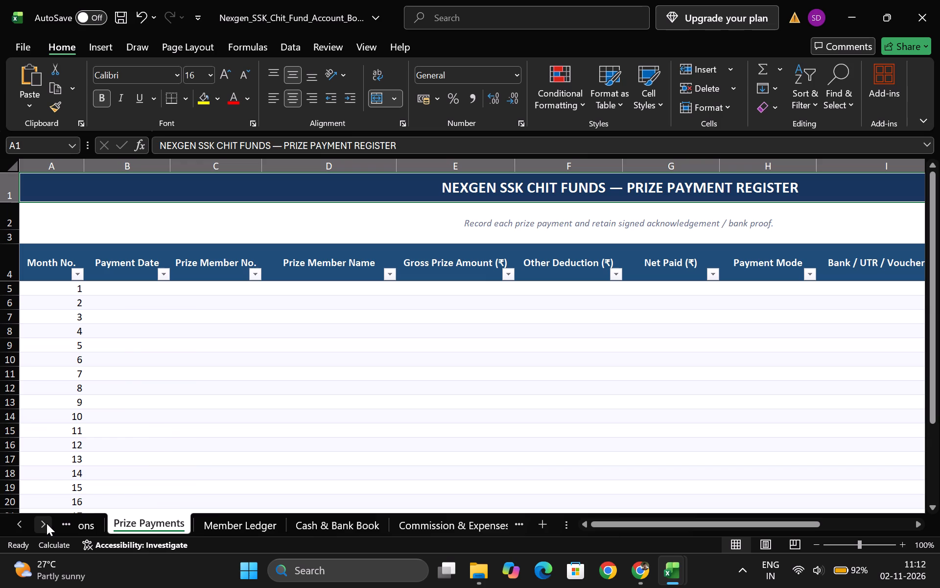
{"action": "left_click", "coordinate": [47, 523]}
{"action": "left_click", "coordinate": [47, 523]}
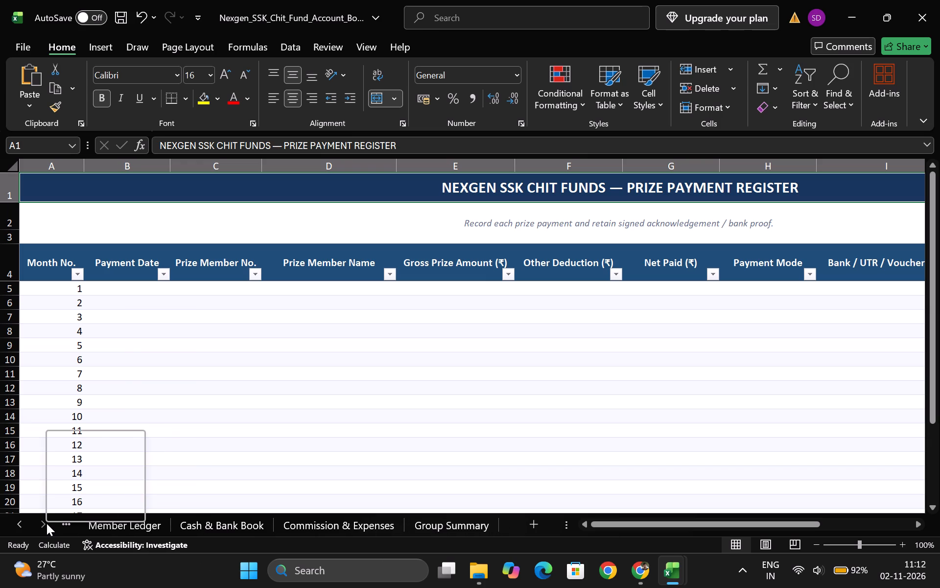
{"action": "left_click", "coordinate": [18, 520]}
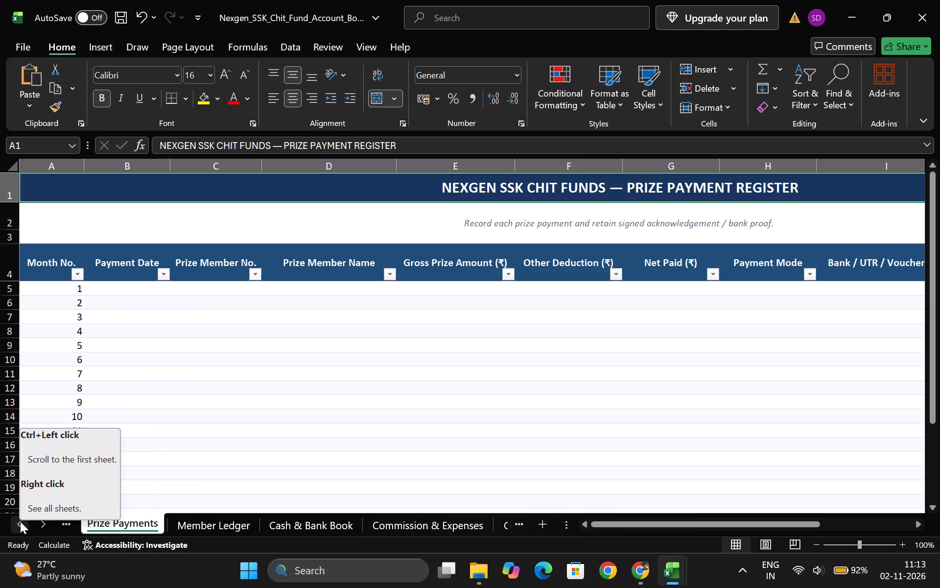
{"action": "left_click", "coordinate": [20, 521]}
{"action": "left_click", "coordinate": [20, 521]}
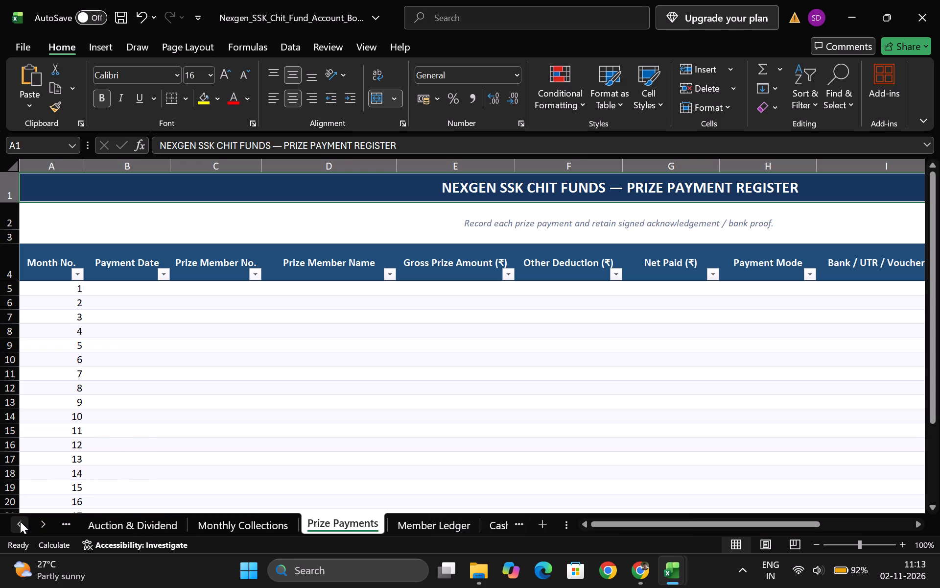
{"action": "left_click", "coordinate": [20, 521]}
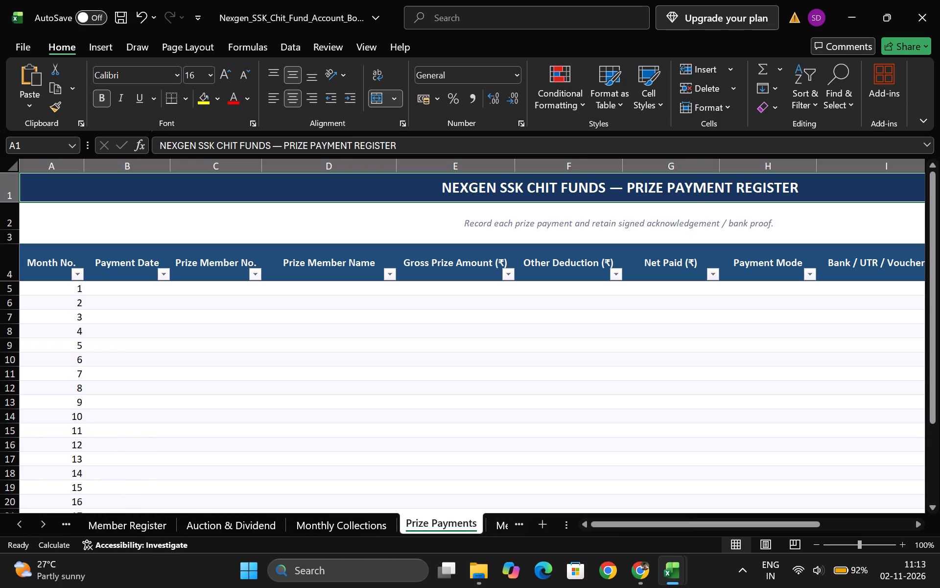
Enter 05-Nov-2026 as the Payment Date for month 1 in cell B5 of Prize Payments.
{"action": "left_click", "coordinate": [149, 291]}
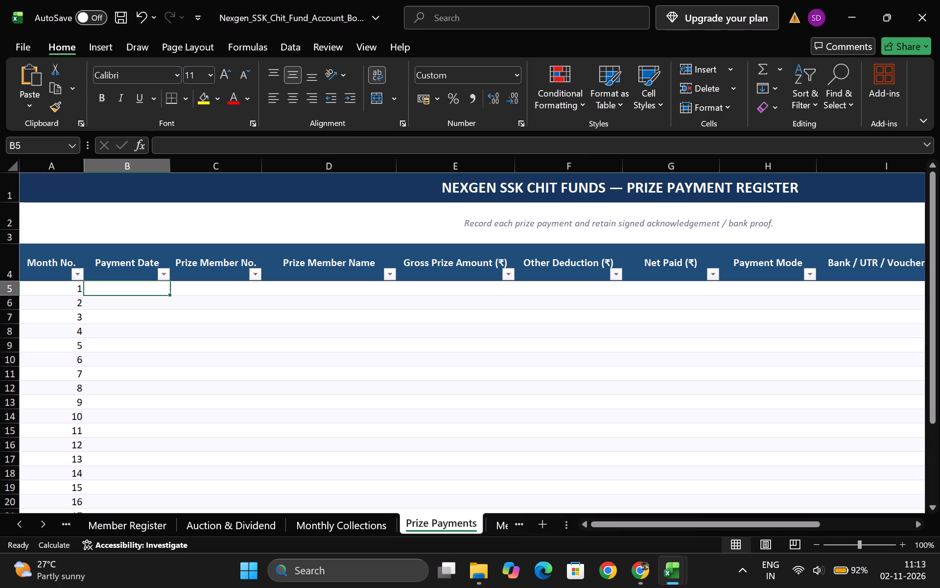
{"action": "left_click", "coordinate": [131, 289]}
{"action": "key", "text": "0"}
{"action": "key", "text": "5"}
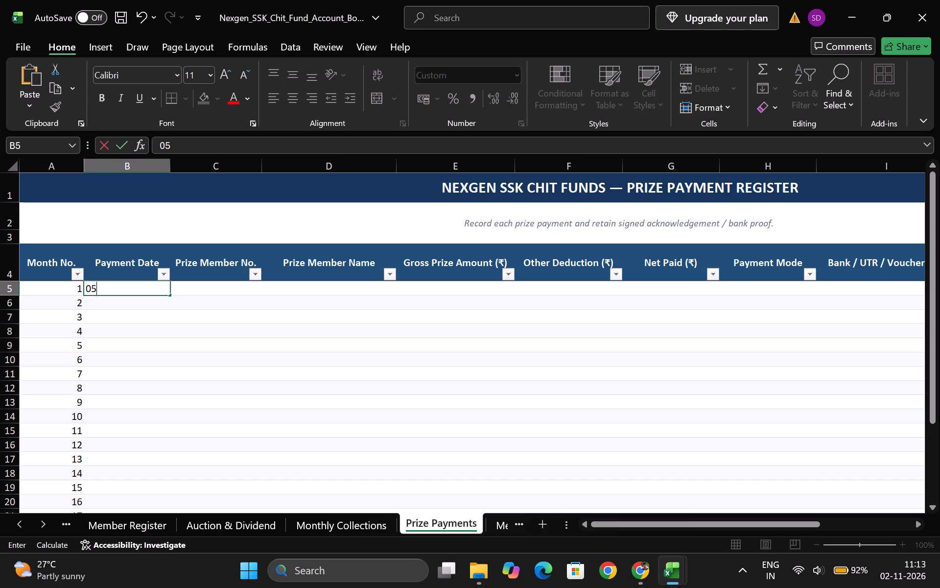
{"action": "key", "text": "minus"}
{"action": "key", "text": "shift+n"}
{"action": "key", "text": "o"}
{"action": "key", "text": "v"}
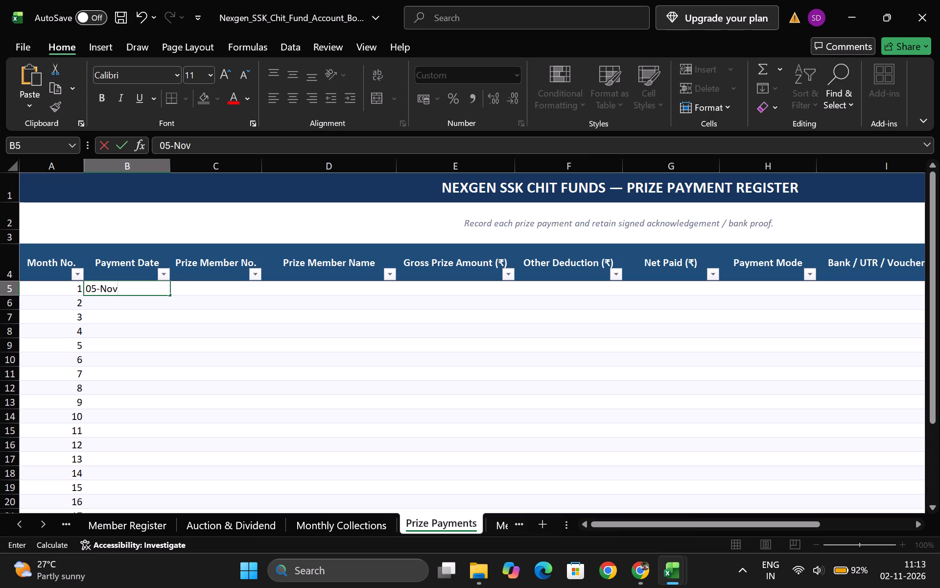
{"action": "key", "text": "shift+underscore"}
{"action": "key", "text": "BackSpace"}
{"action": "key", "text": "minus"}
{"action": "type", "text": "2026"}
{"action": "left_click", "coordinate": [251, 352]}
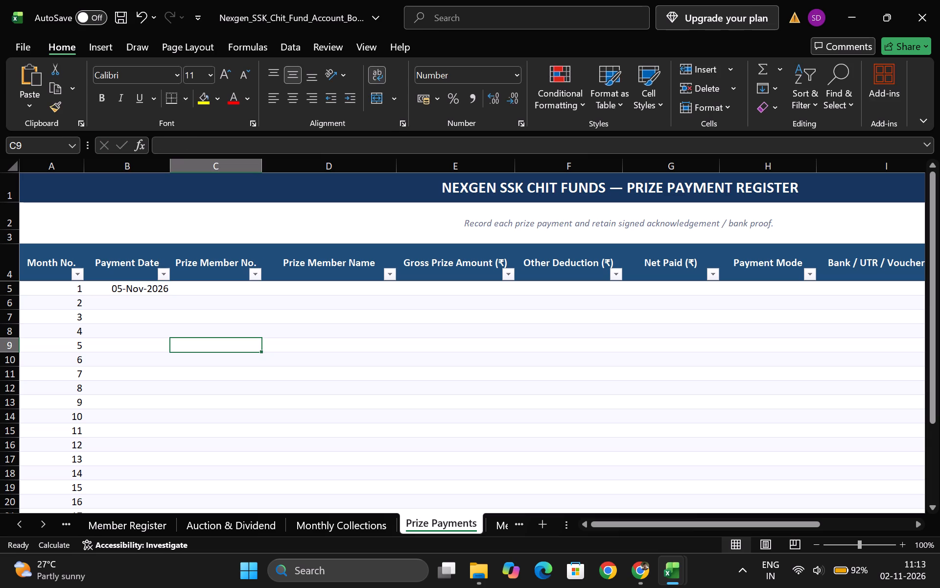
Set the month 1 Prize Member No. in cell C5 to 1.
{"action": "left_click", "coordinate": [224, 290]}
{"action": "key", "text": "1"}
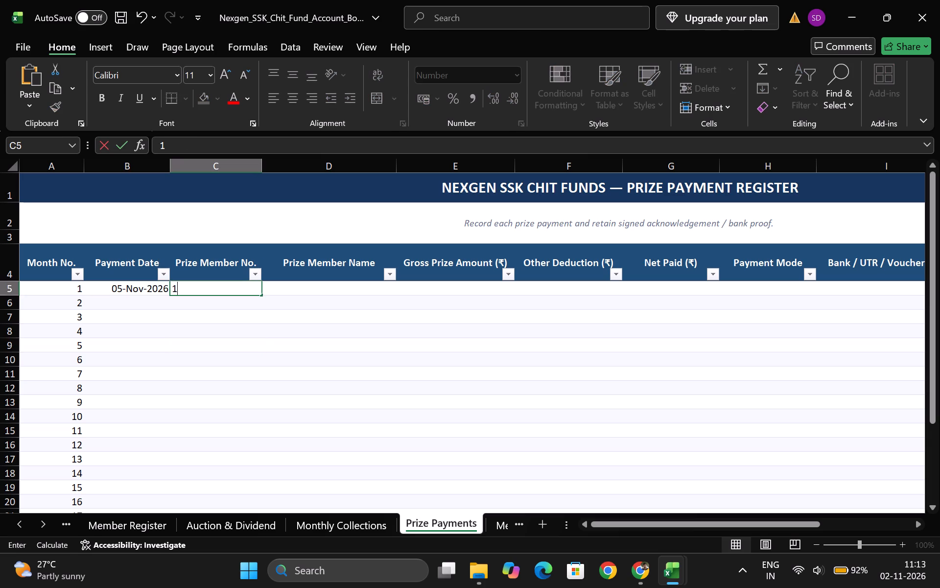
{"action": "key", "text": "Tab"}
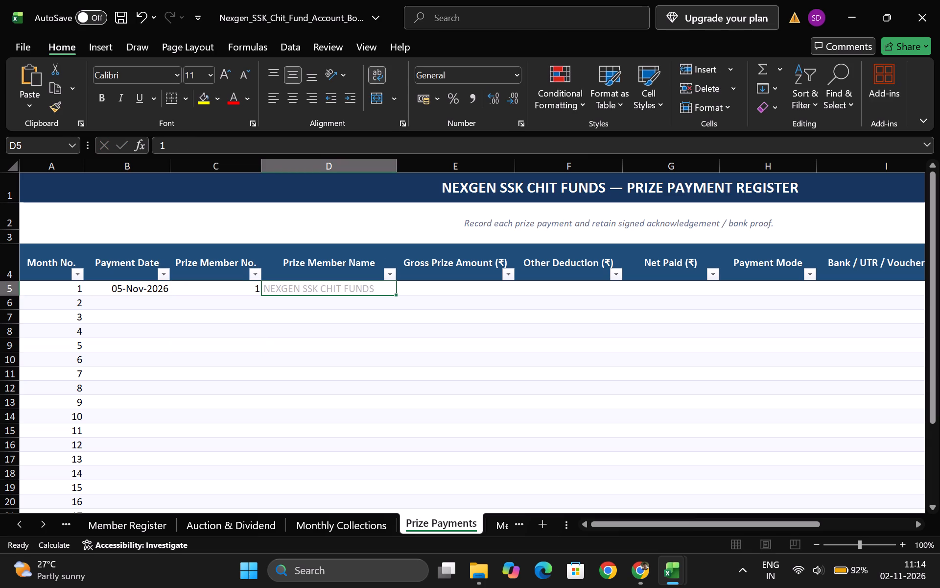
{"action": "key", "text": "Tab"}
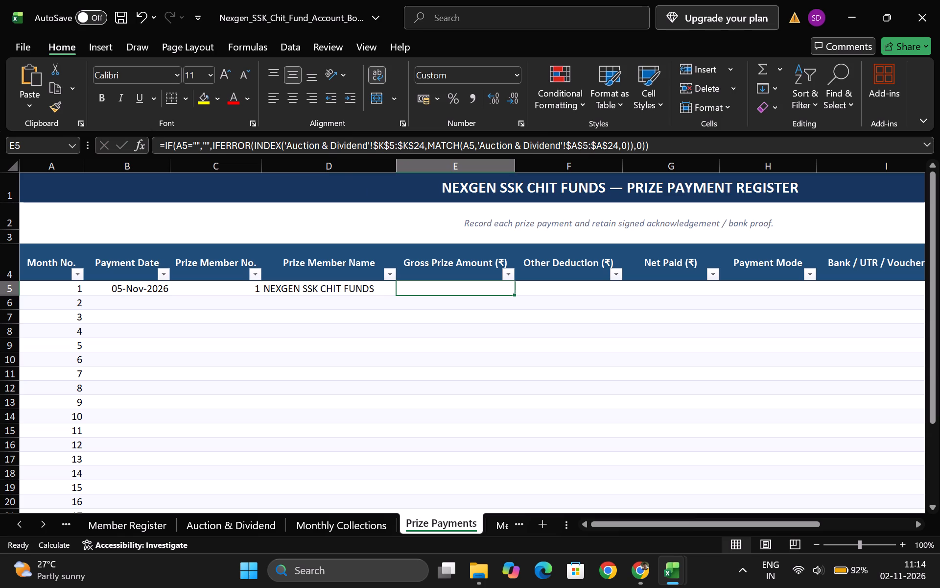
Replace the month 1 Gross Prize Amount formula in cell E5 with the value 95000.
{"action": "key", "text": "9"}
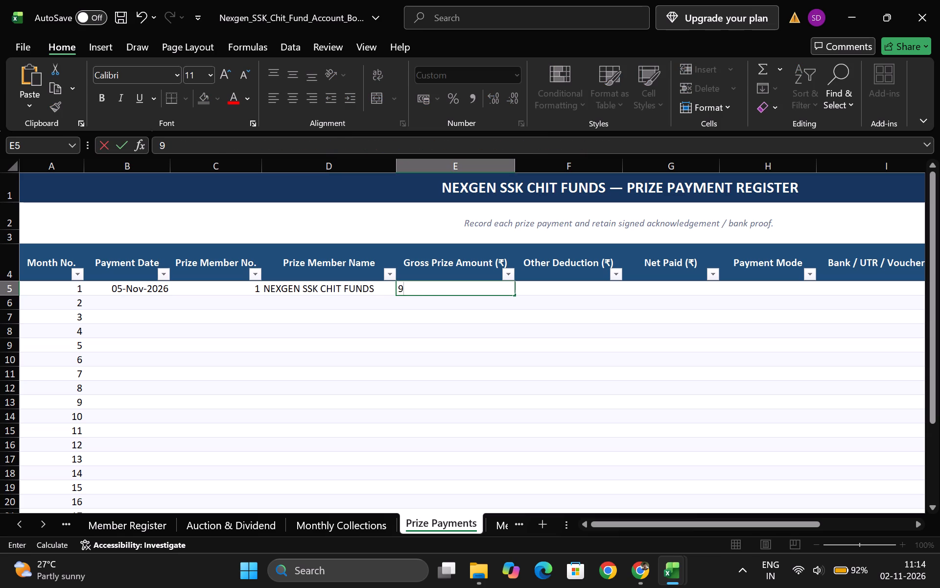
{"action": "key", "text": "BackSpace"}
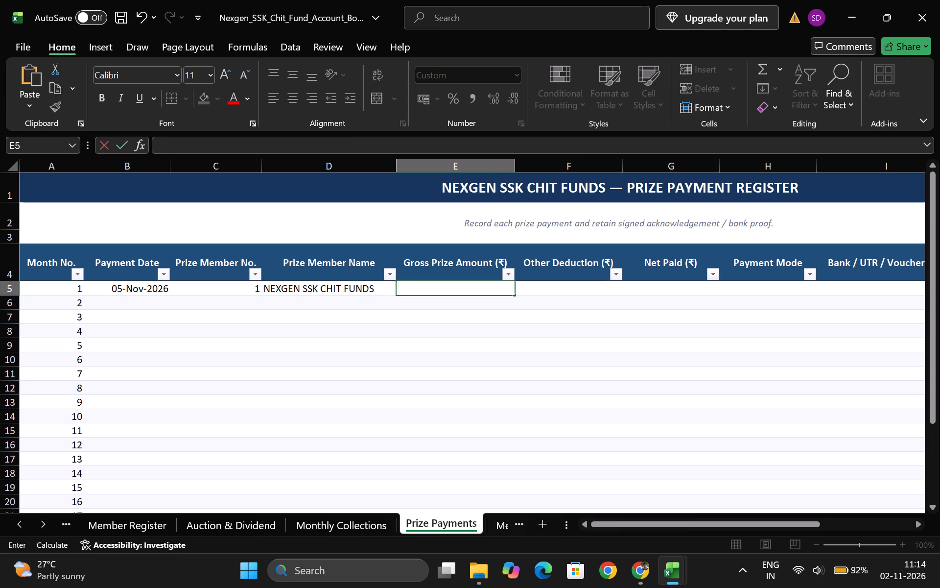
{"action": "left_click", "coordinate": [489, 294]}
{"action": "left_click", "coordinate": [509, 274]}
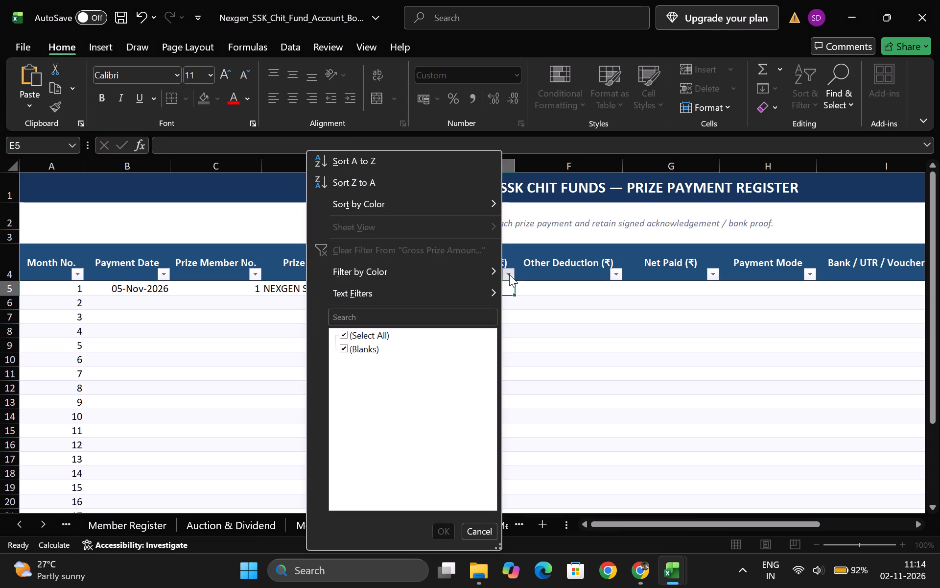
{"action": "left_click", "coordinate": [509, 274]}
{"action": "left_click", "coordinate": [450, 290]}
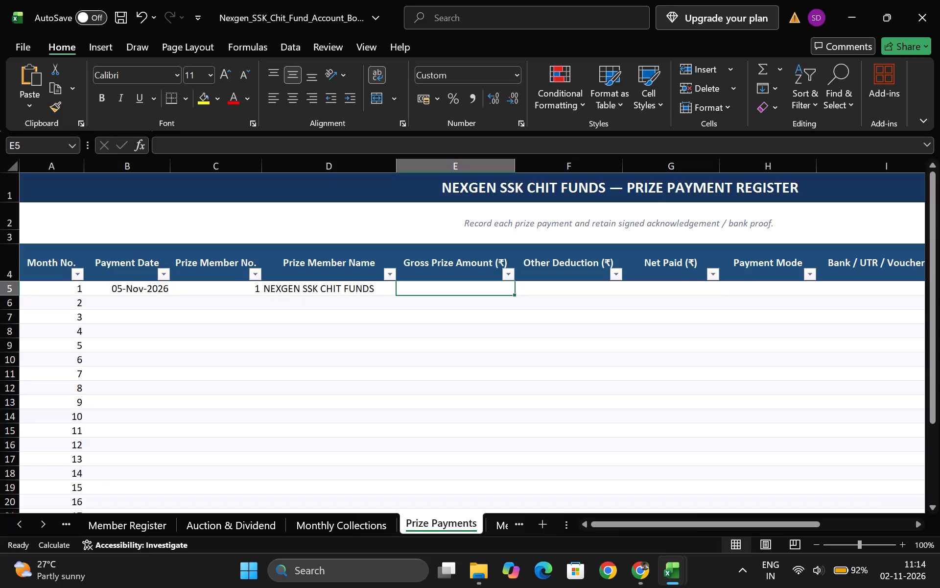
{"action": "type", "text": "95000"}
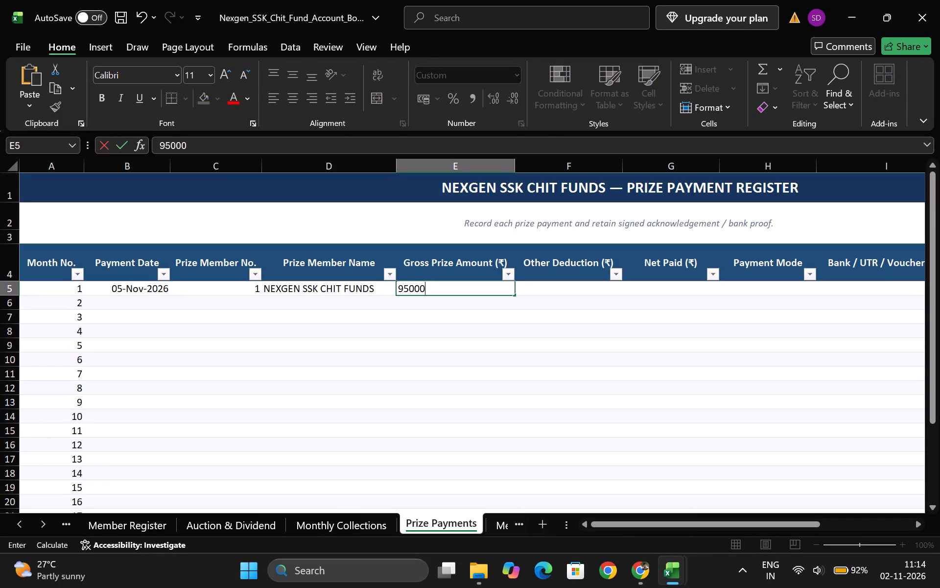
{"action": "key", "text": "Tab"}
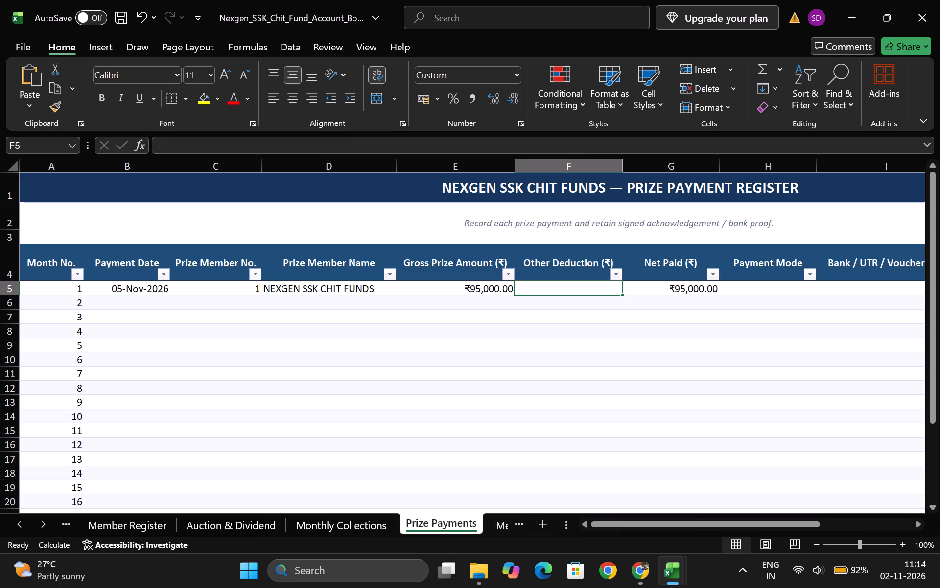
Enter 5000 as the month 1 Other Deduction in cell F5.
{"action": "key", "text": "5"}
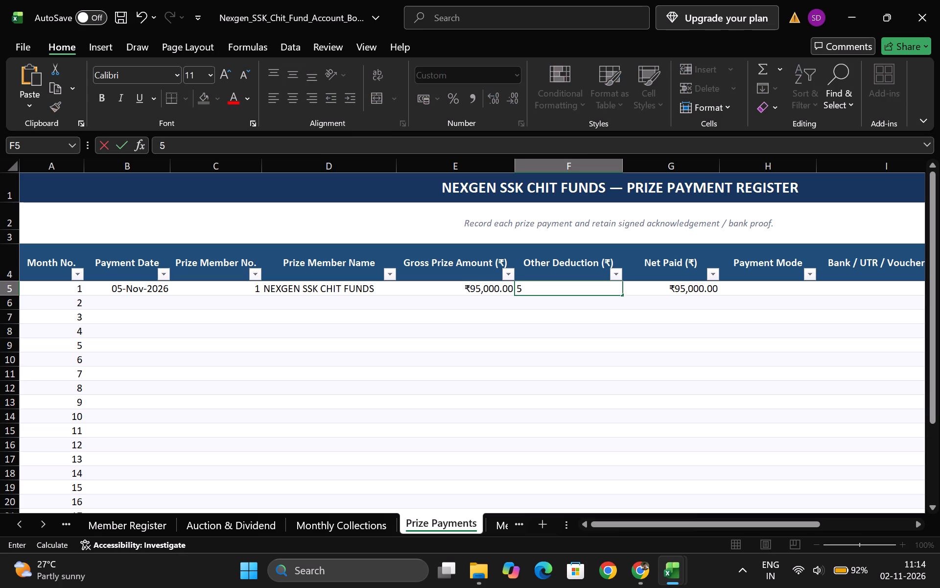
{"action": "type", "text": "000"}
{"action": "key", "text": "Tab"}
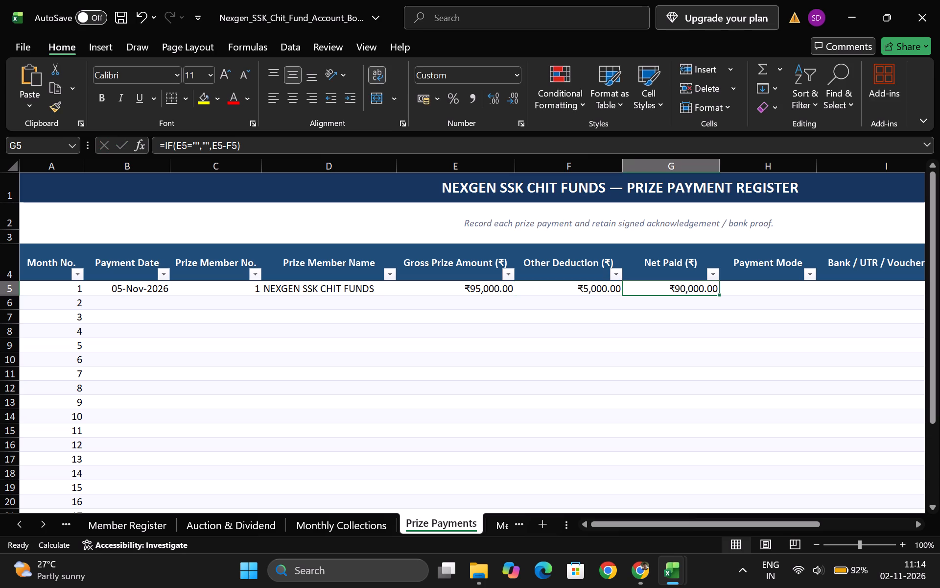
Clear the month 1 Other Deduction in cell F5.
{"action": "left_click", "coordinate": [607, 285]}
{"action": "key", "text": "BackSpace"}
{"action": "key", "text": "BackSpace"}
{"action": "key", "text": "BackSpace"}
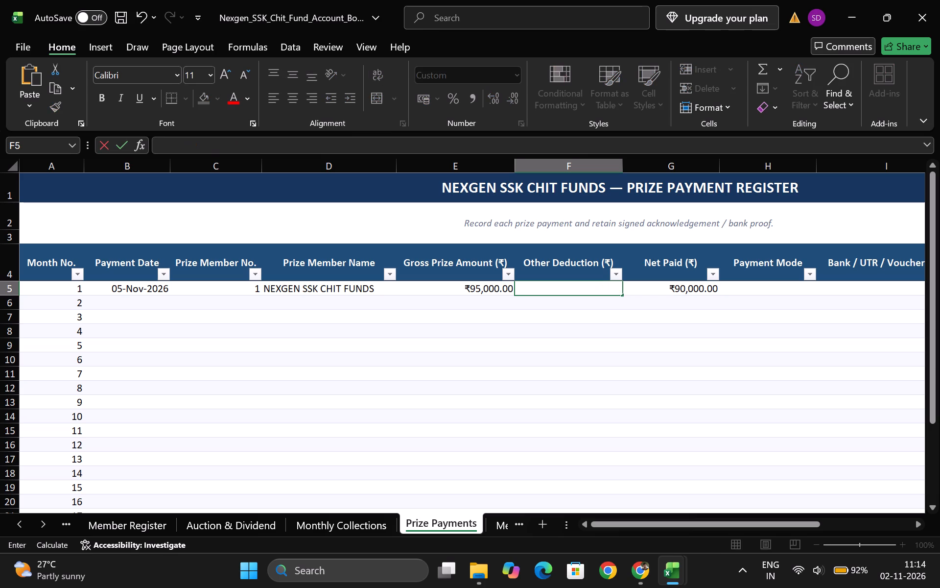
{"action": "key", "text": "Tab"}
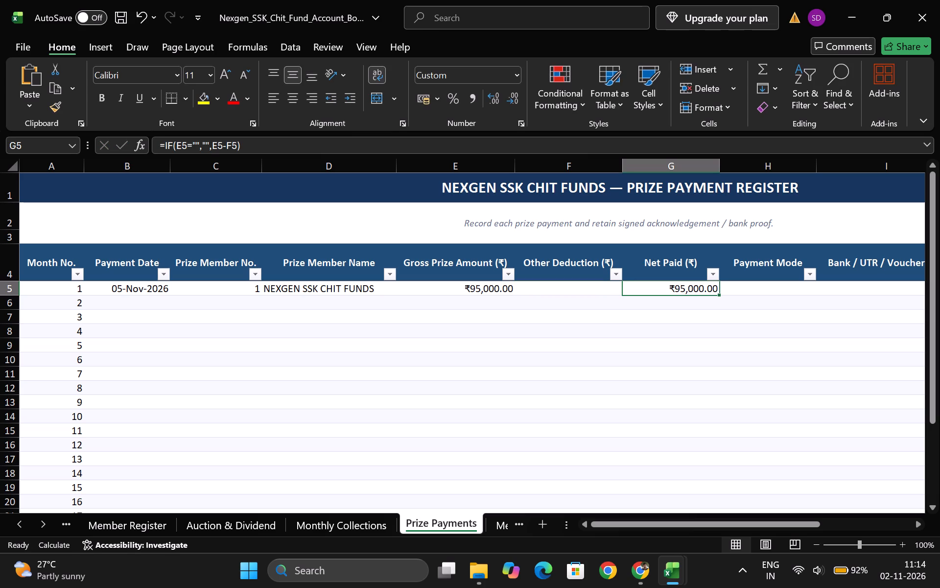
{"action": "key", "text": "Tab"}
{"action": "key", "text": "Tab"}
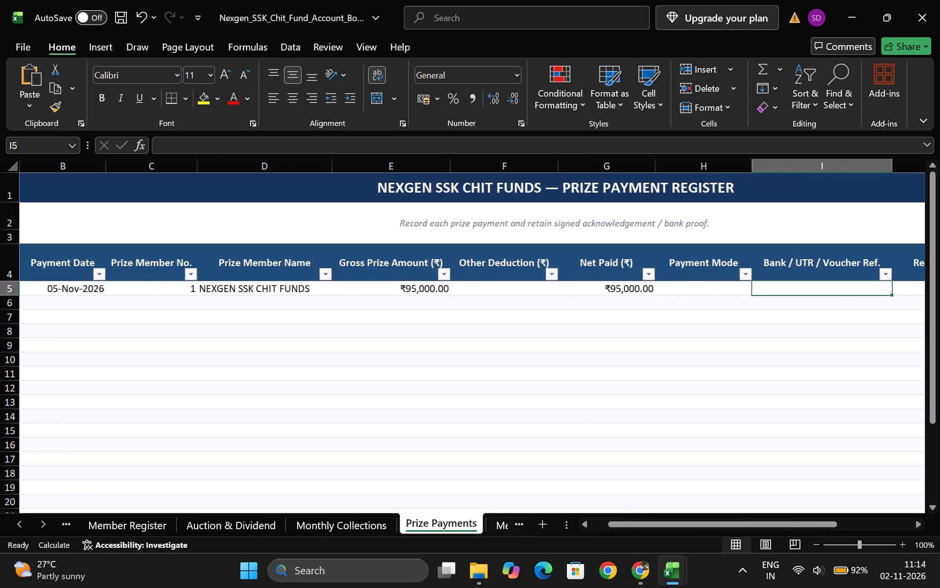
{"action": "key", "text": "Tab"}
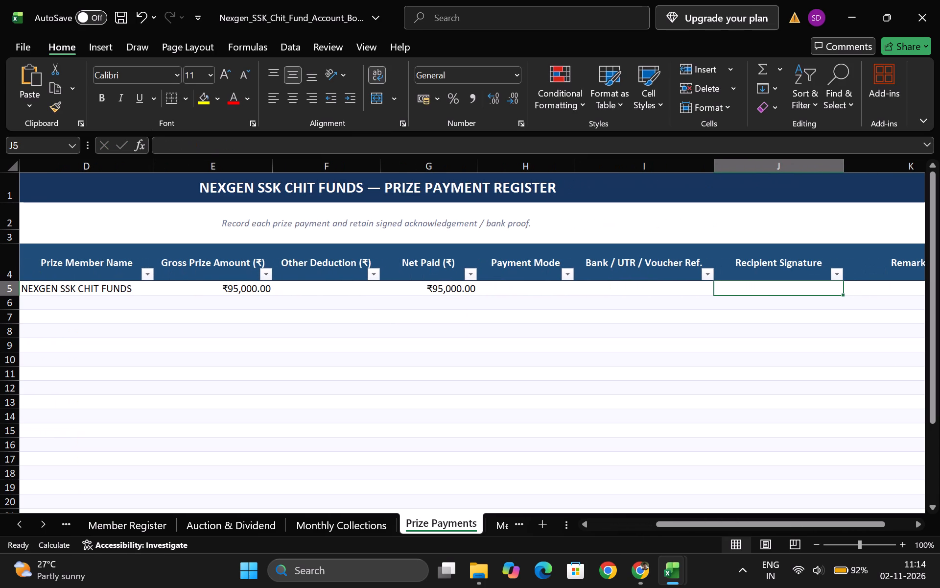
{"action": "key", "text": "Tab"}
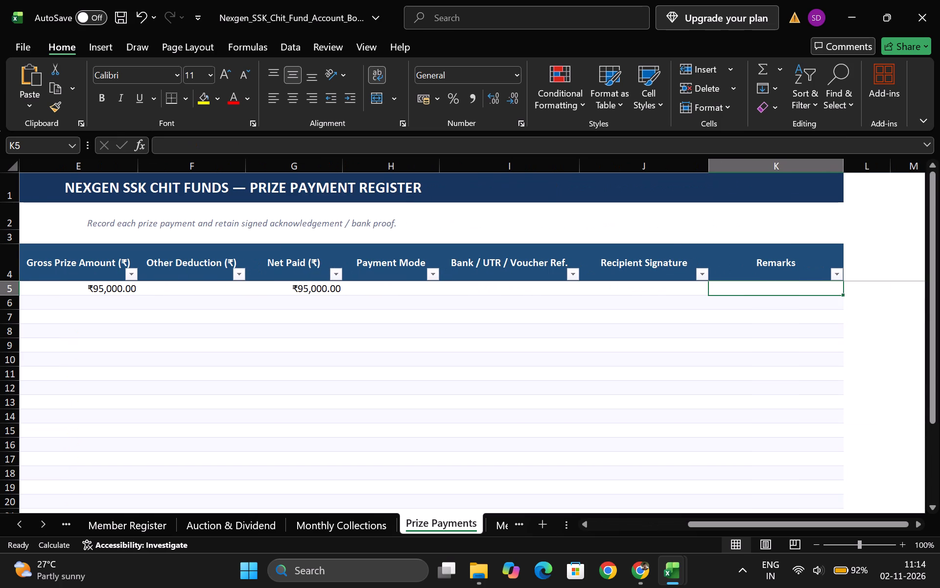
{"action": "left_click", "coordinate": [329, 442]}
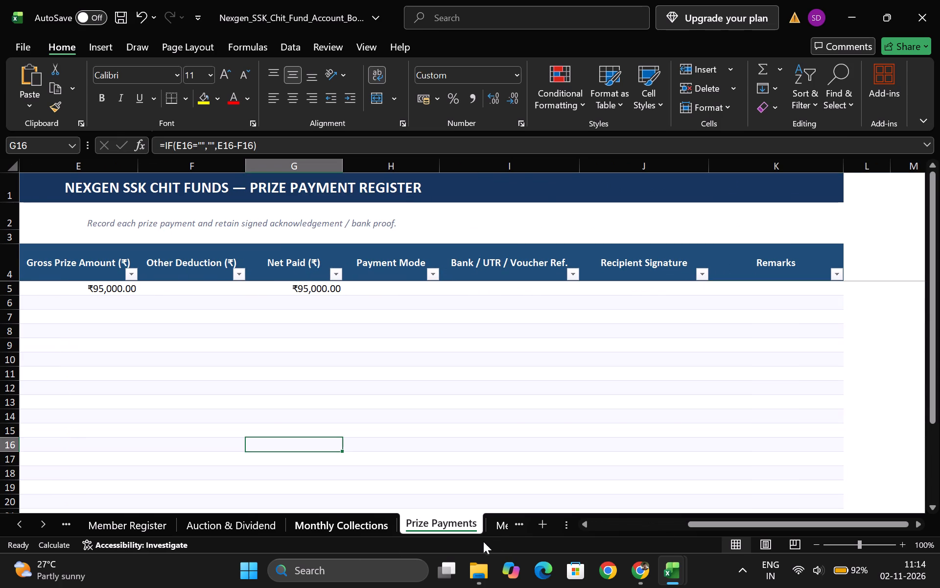
Go back to the Monthly Collections sheet and review the filled member rows and the payment and receipt columns.
{"action": "left_click", "coordinate": [363, 522]}
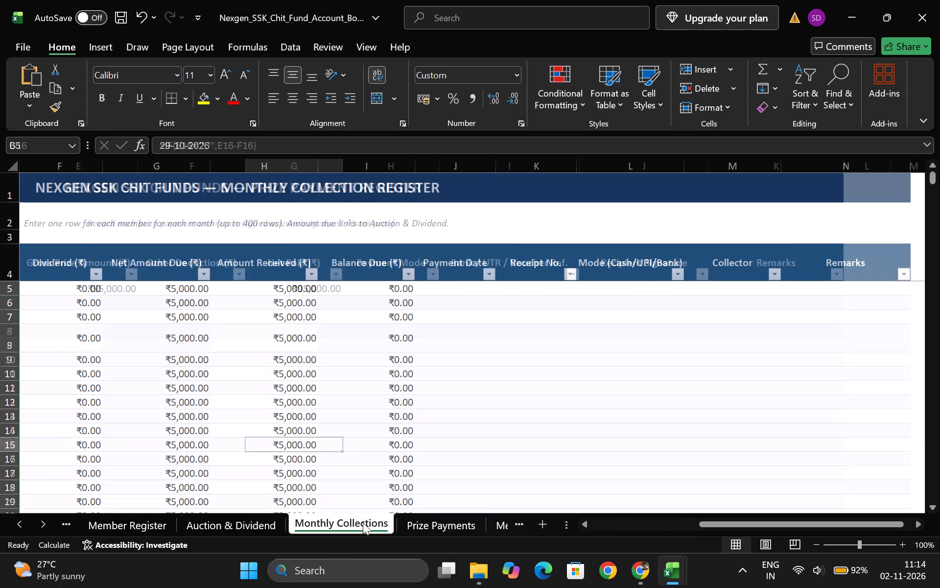
{"action": "scroll", "coordinate": [558, 436], "scroll_direction": "down", "scroll_amount": 5}
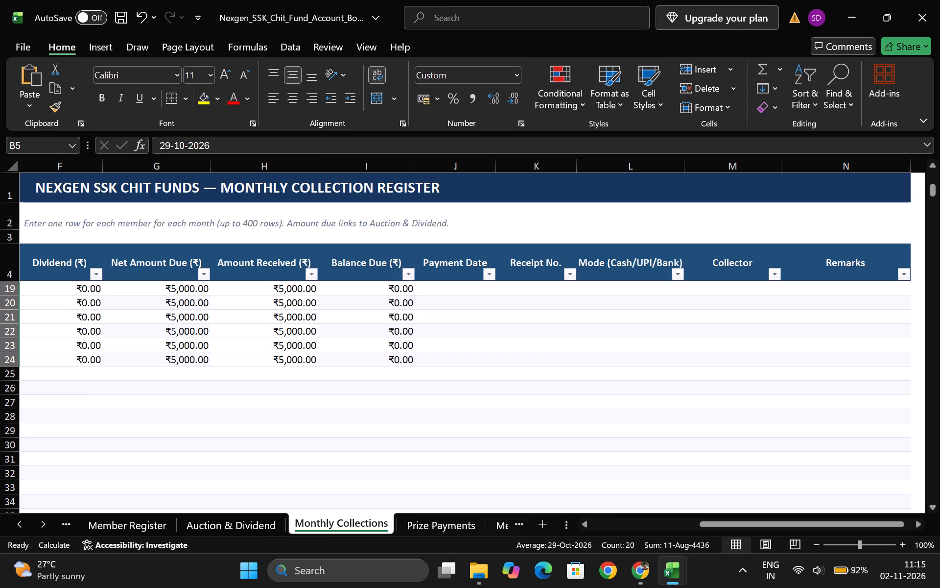
{"action": "scroll", "coordinate": [561, 438], "scroll_direction": "up", "scroll_amount": 5}
{"action": "scroll", "coordinate": [655, 379], "scroll_direction": "down", "scroll_amount": 5}
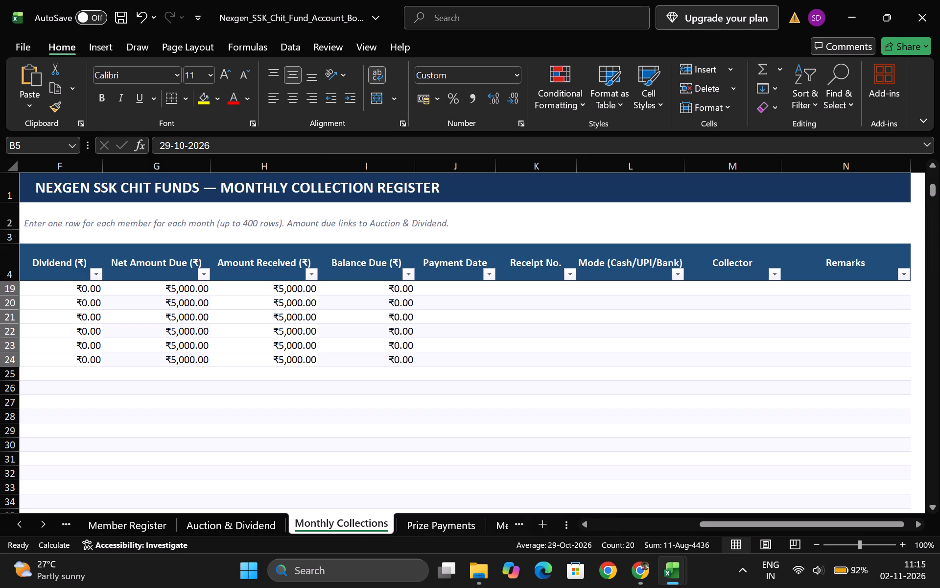
{"action": "scroll", "coordinate": [594, 373], "scroll_direction": "up", "scroll_amount": 16}
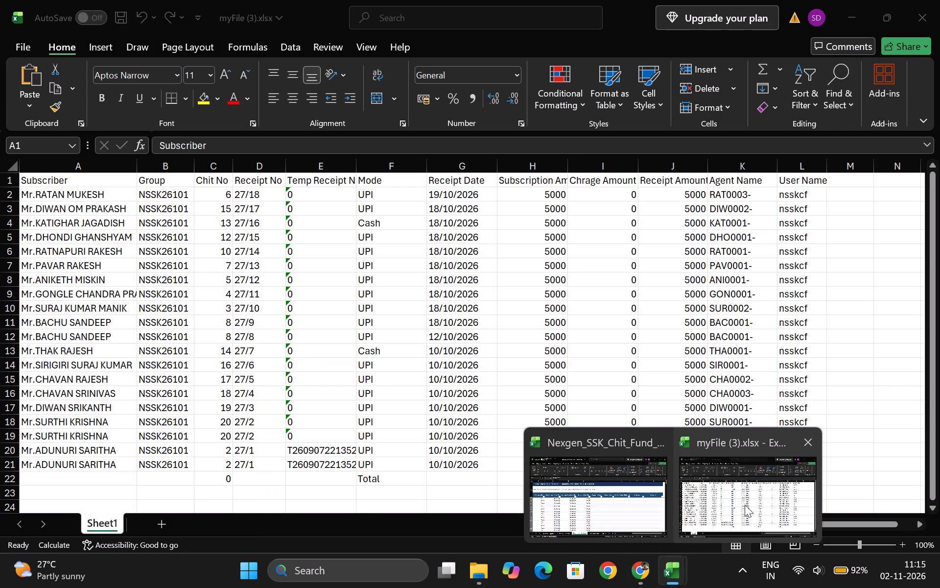
Switch to the myFile (3).xlsx workbook and examine the subscribers' chit numbers and receipt numbers.
{"action": "left_click", "coordinate": [745, 505]}
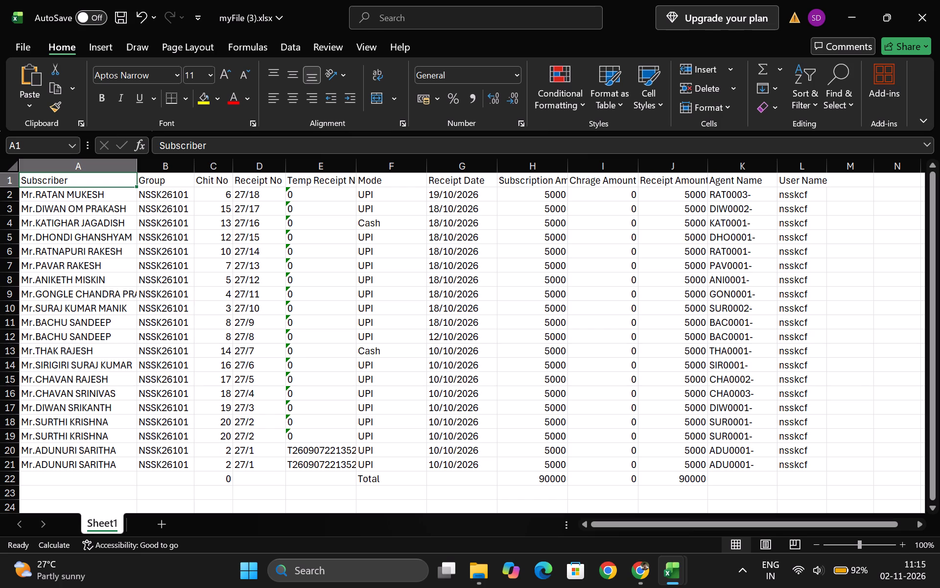
{"action": "left_click", "coordinate": [215, 452]}
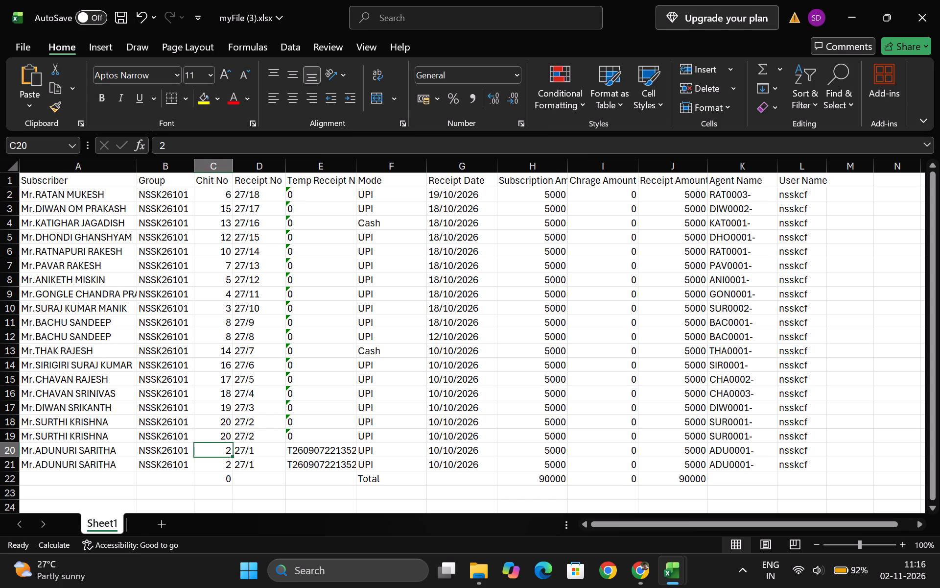
{"action": "left_click", "coordinate": [237, 425]}
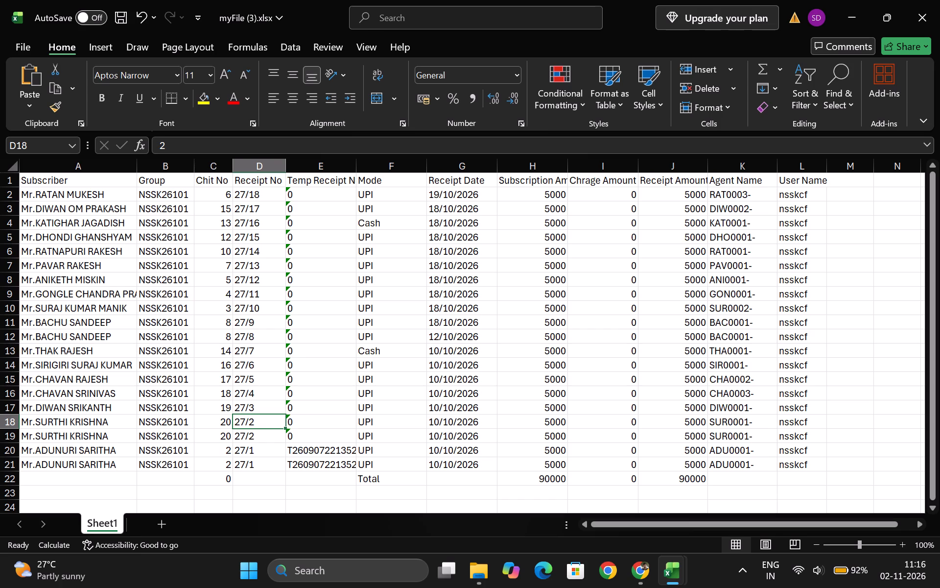
{"action": "left_click", "coordinate": [244, 365]}
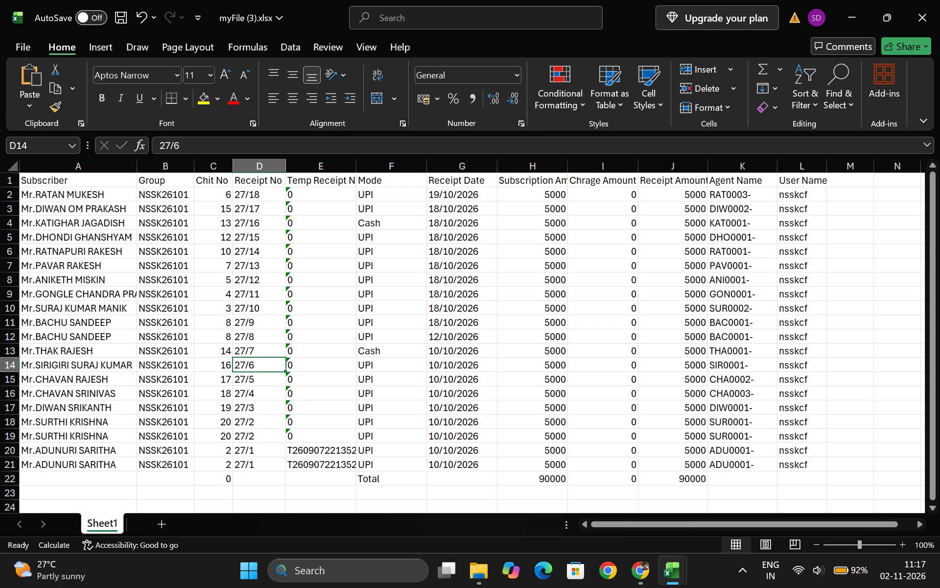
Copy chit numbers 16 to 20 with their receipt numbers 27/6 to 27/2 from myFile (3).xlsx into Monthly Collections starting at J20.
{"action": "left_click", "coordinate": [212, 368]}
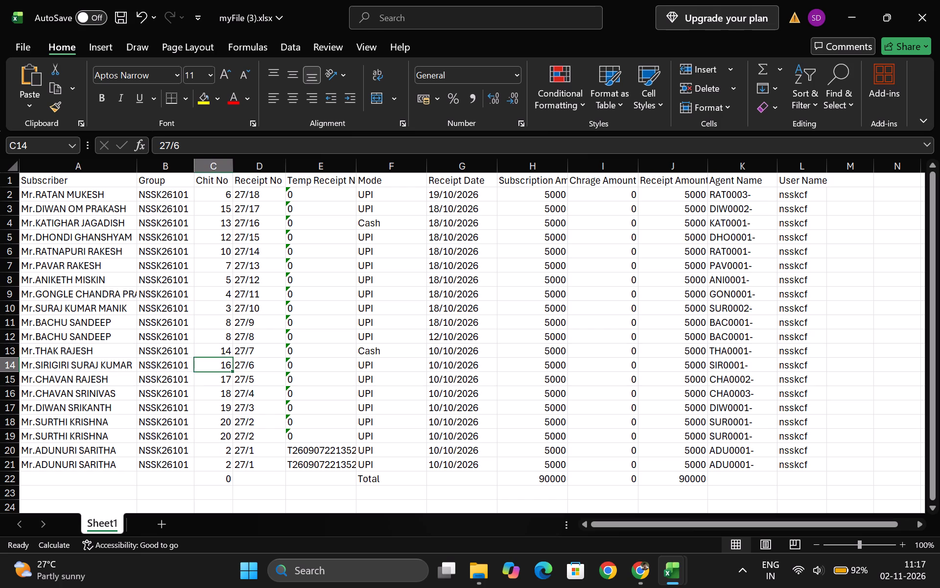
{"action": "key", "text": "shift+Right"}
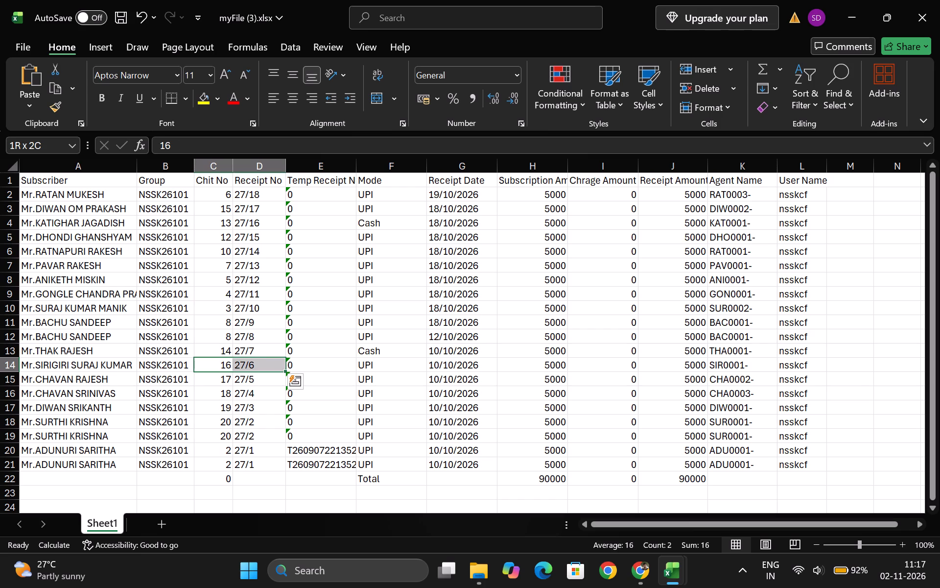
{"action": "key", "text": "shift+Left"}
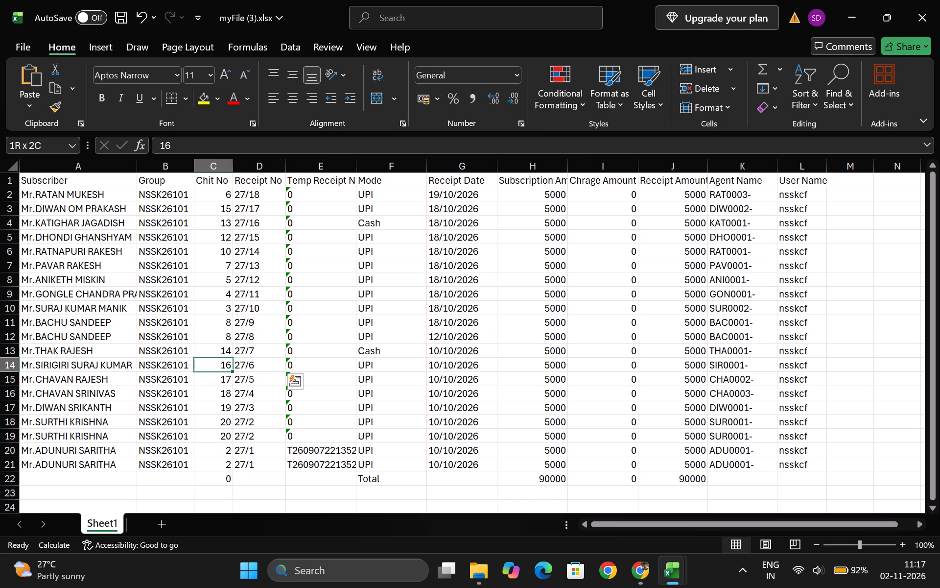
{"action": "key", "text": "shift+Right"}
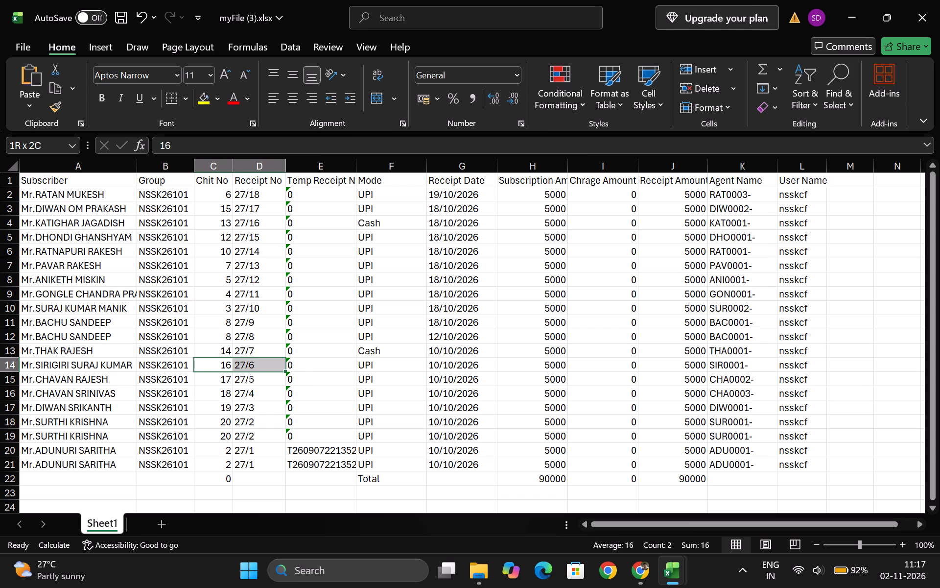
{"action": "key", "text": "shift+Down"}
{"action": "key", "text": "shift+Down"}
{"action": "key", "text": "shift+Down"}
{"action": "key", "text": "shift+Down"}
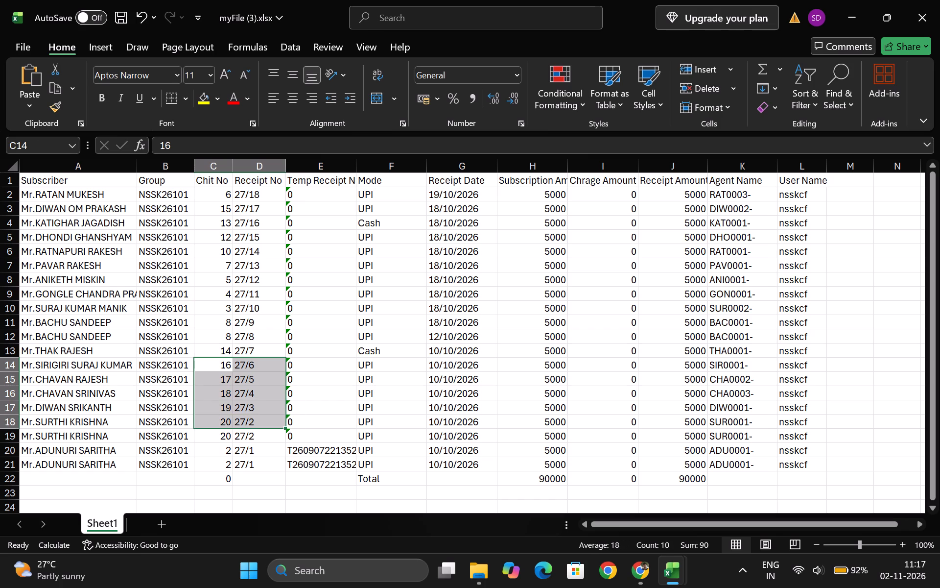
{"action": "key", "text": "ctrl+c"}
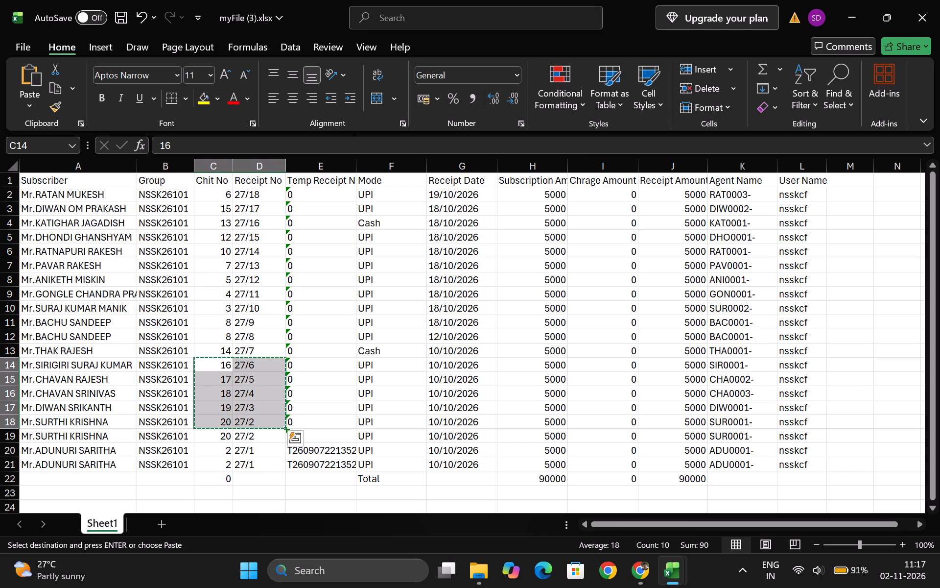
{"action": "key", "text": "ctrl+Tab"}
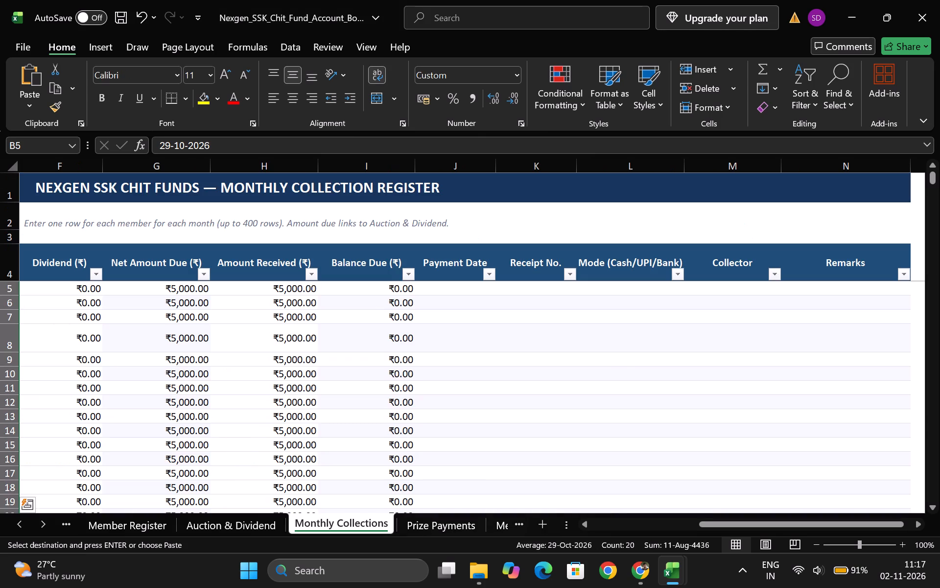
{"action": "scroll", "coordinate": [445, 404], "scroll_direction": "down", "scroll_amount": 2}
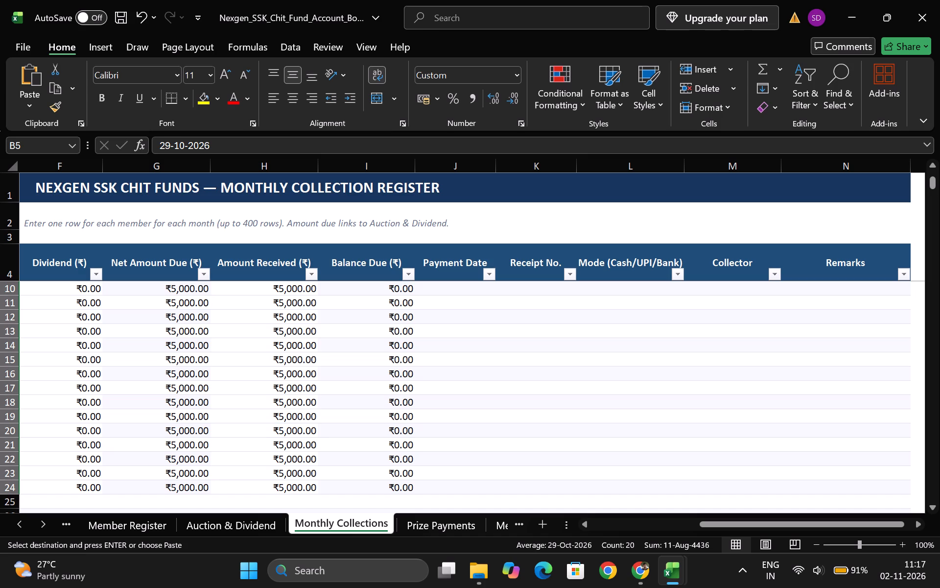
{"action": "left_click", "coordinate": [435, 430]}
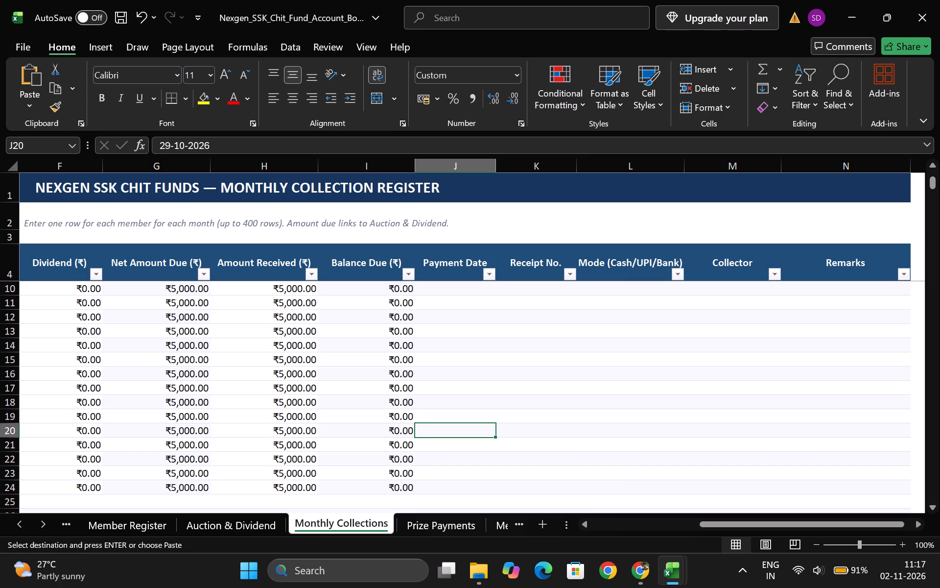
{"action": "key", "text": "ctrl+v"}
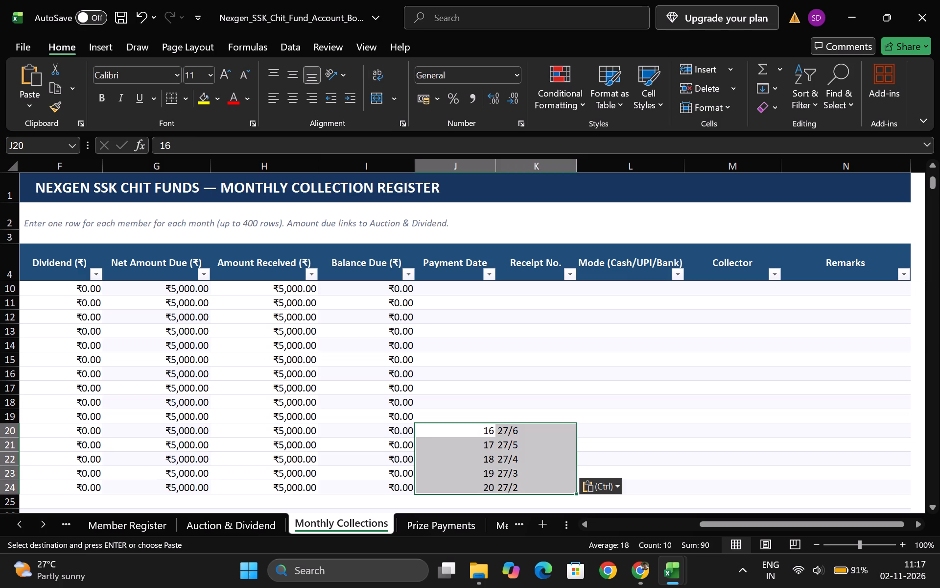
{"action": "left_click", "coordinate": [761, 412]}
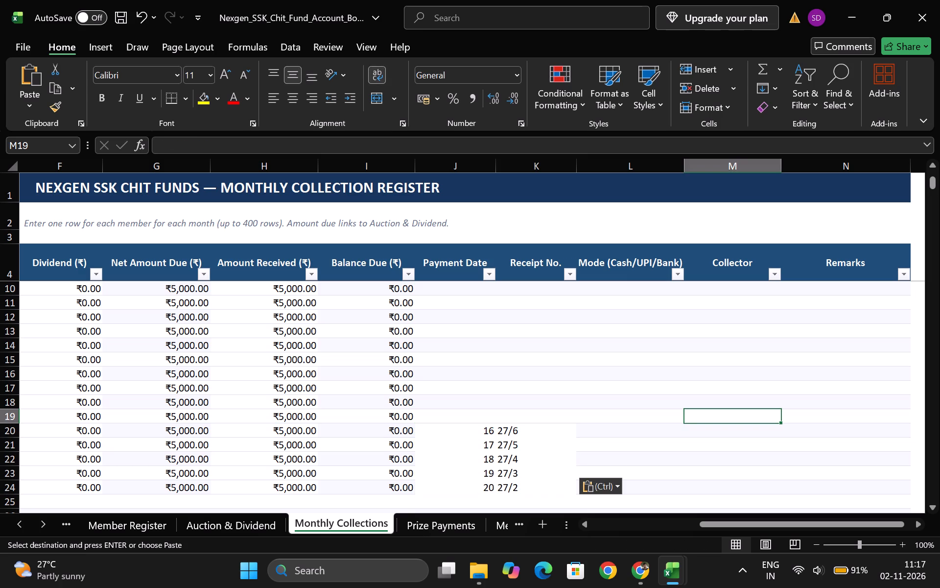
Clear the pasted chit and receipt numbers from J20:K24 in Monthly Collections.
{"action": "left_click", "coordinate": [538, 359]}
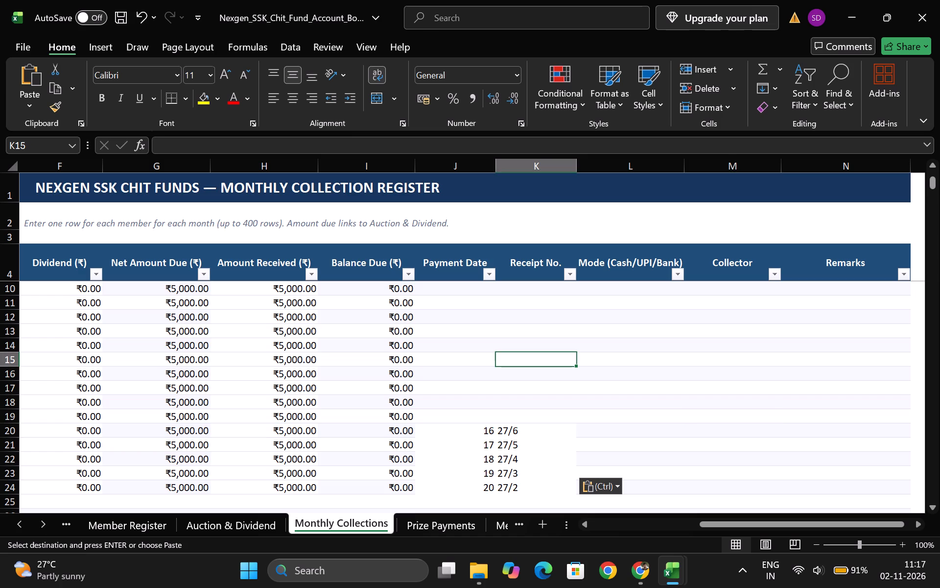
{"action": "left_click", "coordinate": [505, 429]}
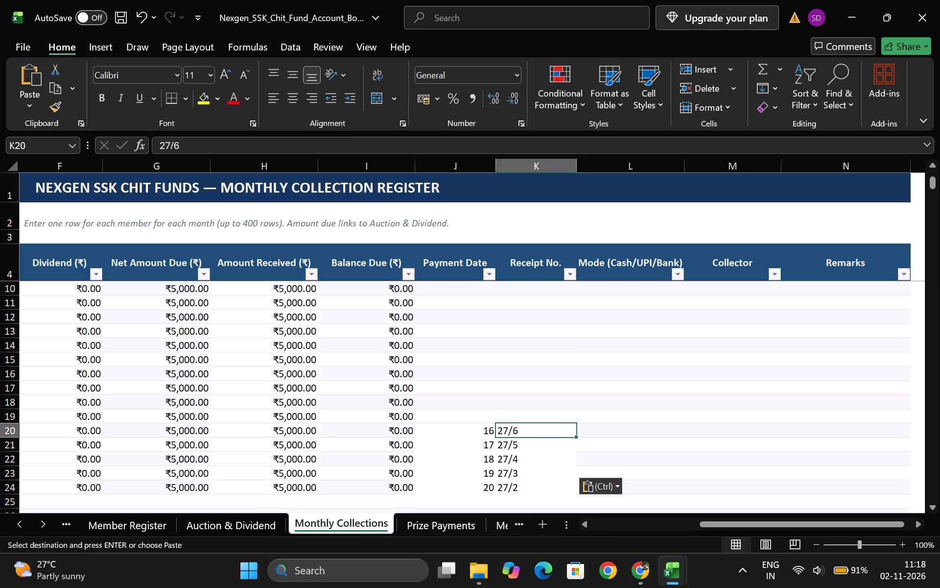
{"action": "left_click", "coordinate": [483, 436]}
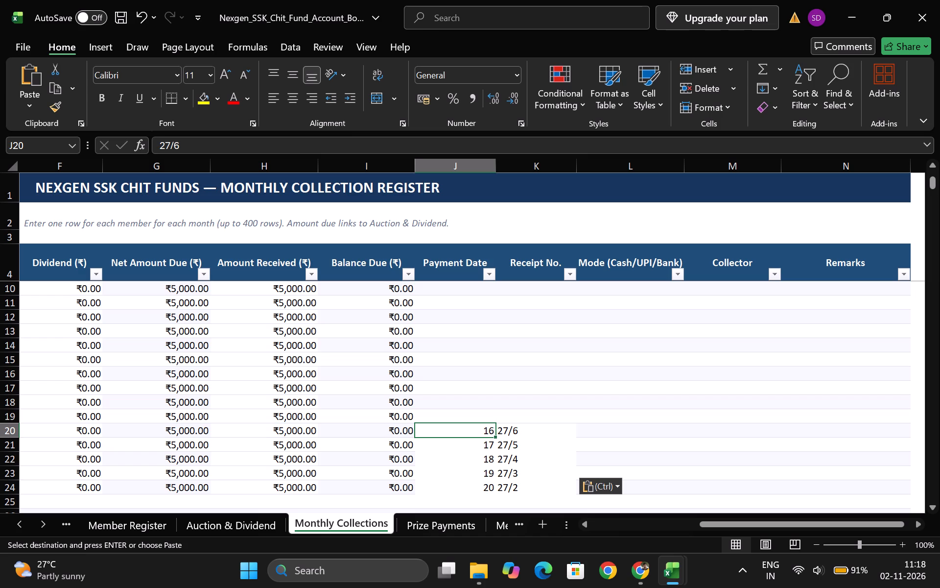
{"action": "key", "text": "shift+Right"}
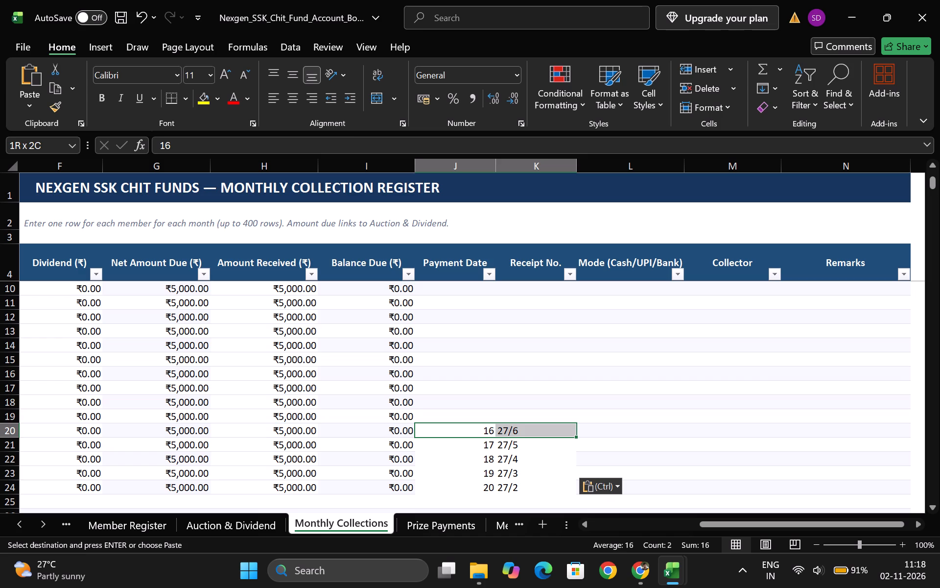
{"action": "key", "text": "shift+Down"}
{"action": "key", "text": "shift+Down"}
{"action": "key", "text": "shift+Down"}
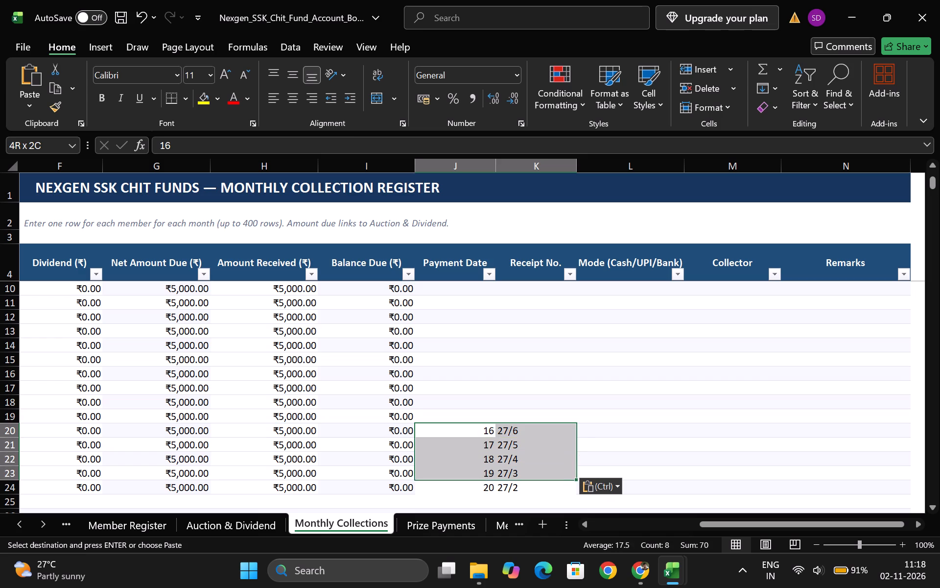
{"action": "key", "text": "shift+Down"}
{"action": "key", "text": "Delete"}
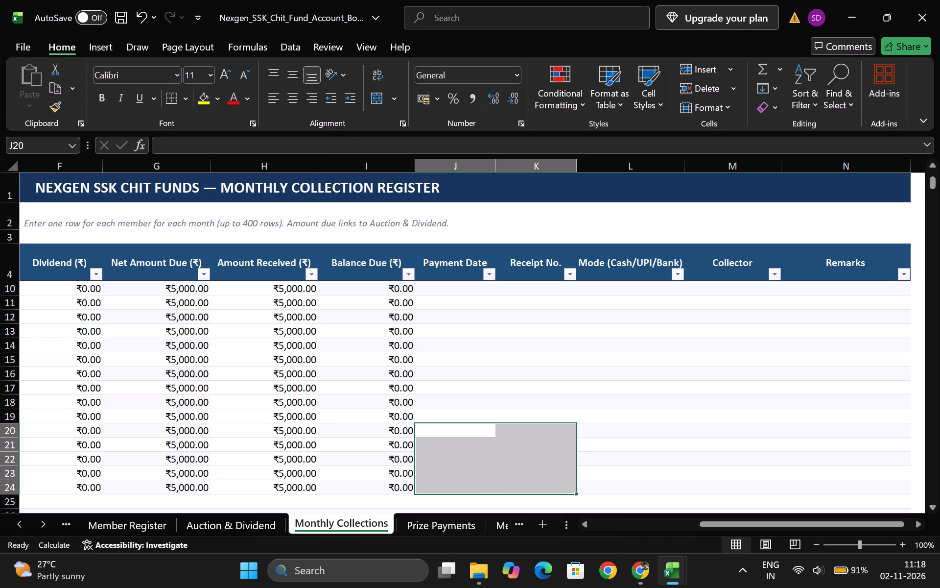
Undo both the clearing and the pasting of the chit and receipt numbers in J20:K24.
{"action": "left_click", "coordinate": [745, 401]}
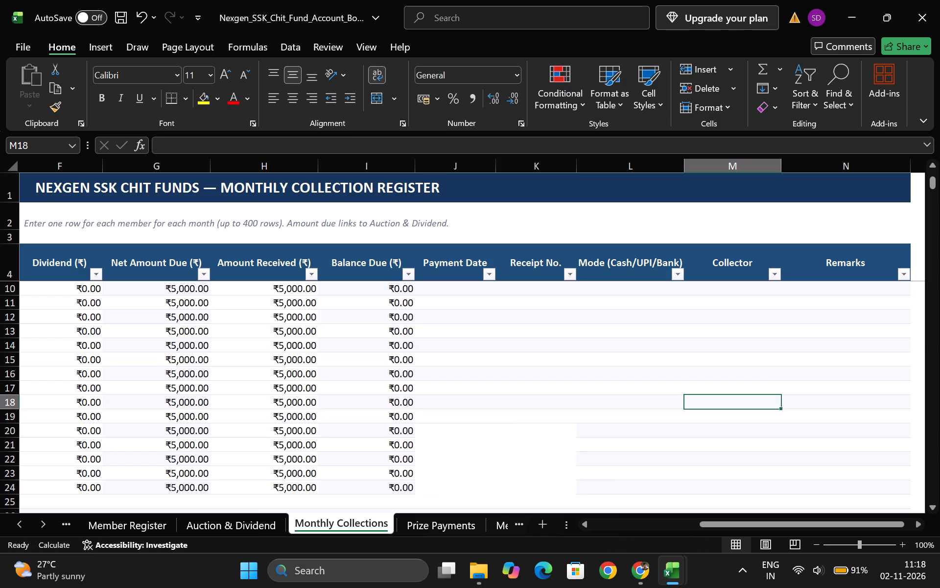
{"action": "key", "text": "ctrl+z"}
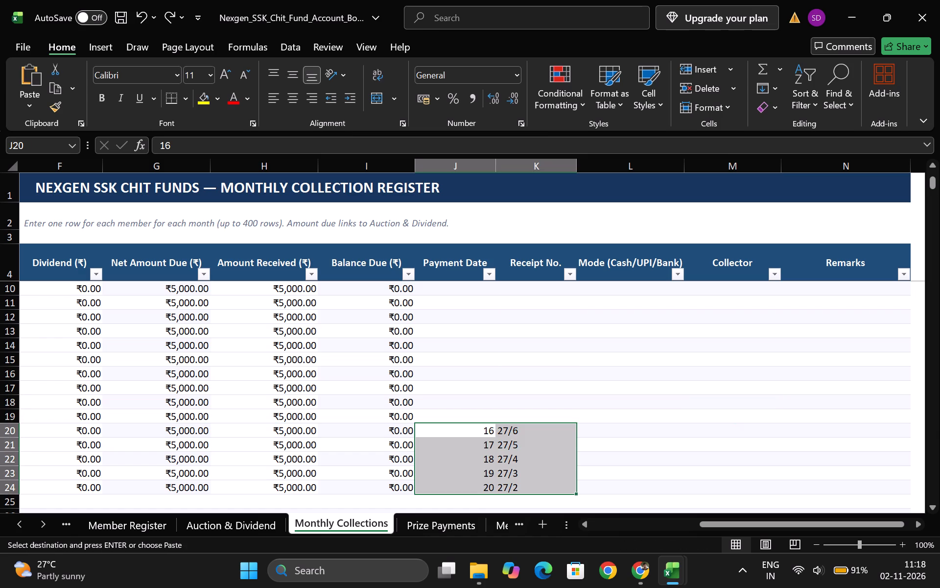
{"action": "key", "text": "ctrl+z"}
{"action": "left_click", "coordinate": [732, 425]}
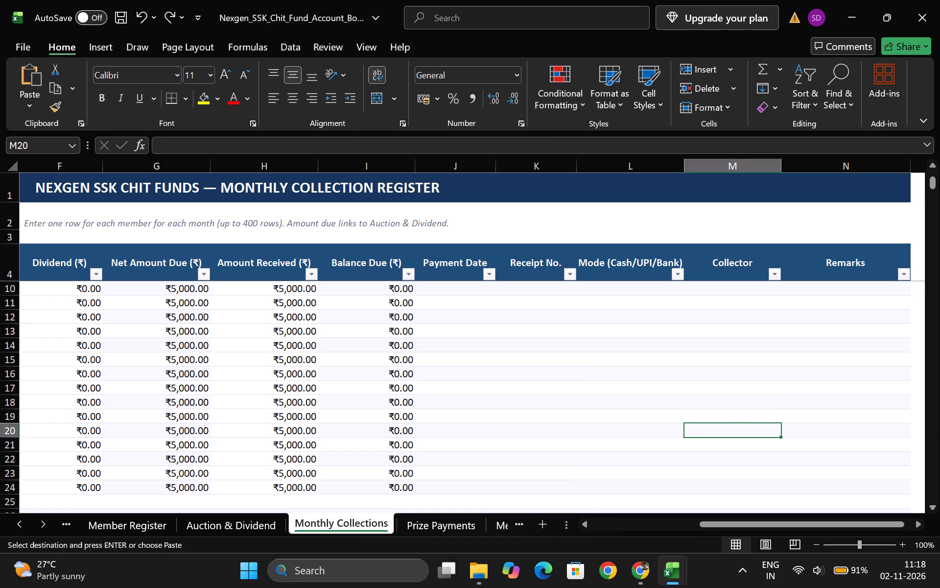
Enter 10-Oct-2026 as the Payment Date in cell J20 of Monthly Collections.
{"action": "left_click", "coordinate": [432, 432]}
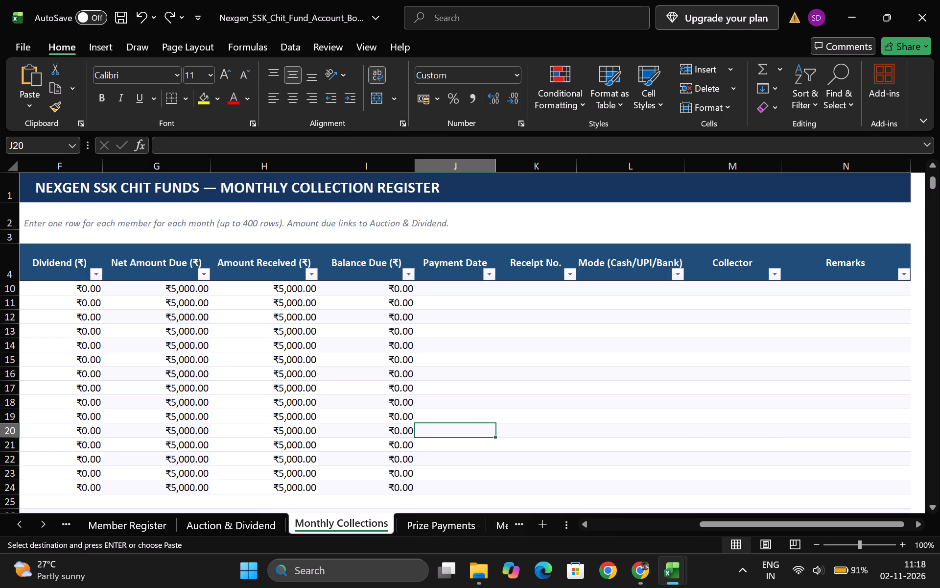
{"action": "type", "text": "10"}
{"action": "key", "text": "minus"}
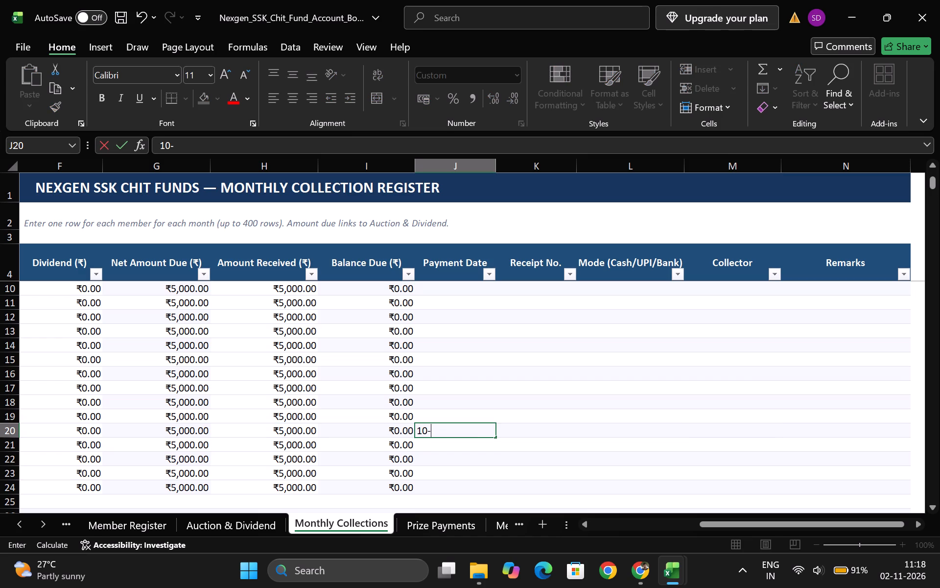
{"action": "type", "text": "Oct"}
{"action": "key", "text": "minus"}
{"action": "type", "text": "2026"}
{"action": "left_click", "coordinate": [567, 455]}
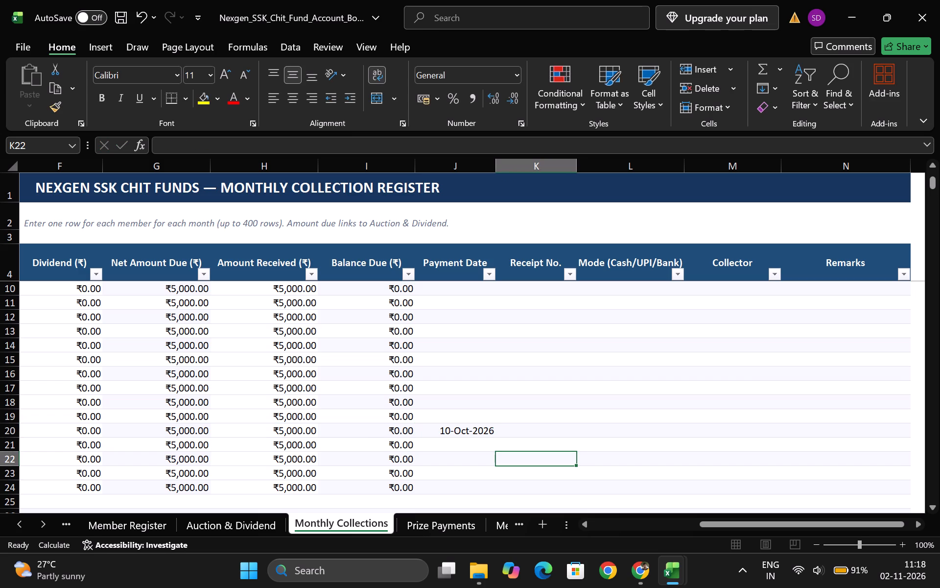
Fill the Payment Date from J20 down to J24 as copied cells, so every row has 10-Oct-2026.
{"action": "left_click", "coordinate": [476, 425]}
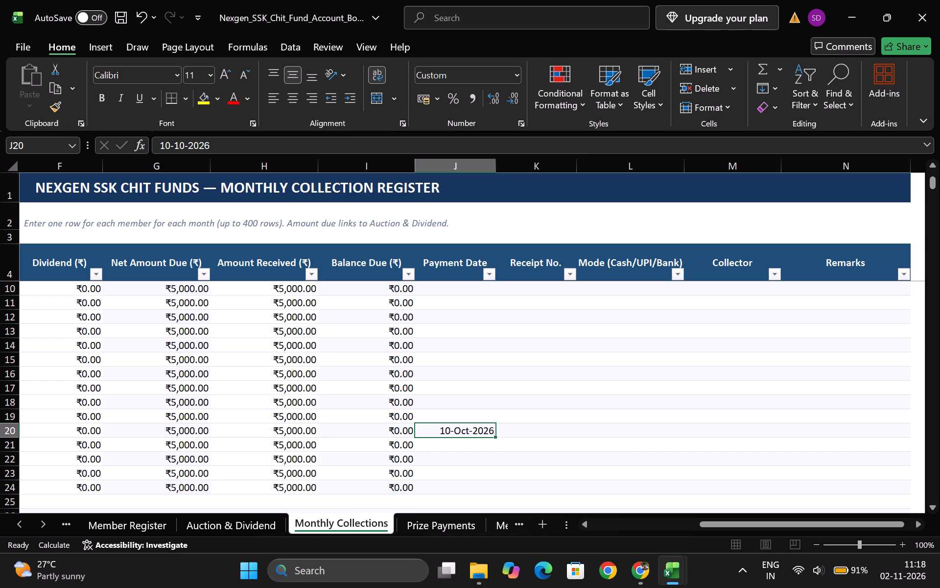
{"action": "left_click_drag", "start_coordinate": [493, 437], "coordinate": [494, 487]}
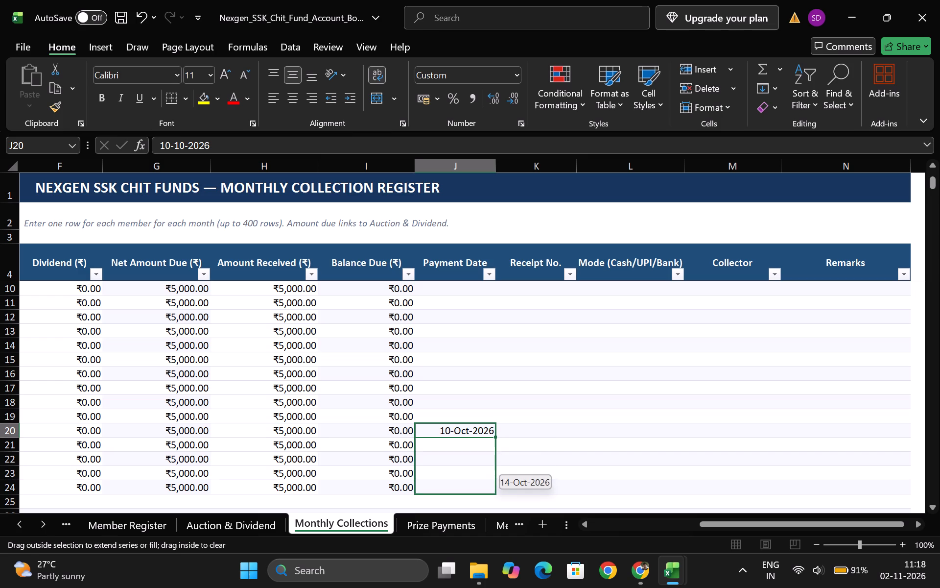
{"action": "left_click_drag", "start_coordinate": [494, 487], "coordinate": [499, 486]}
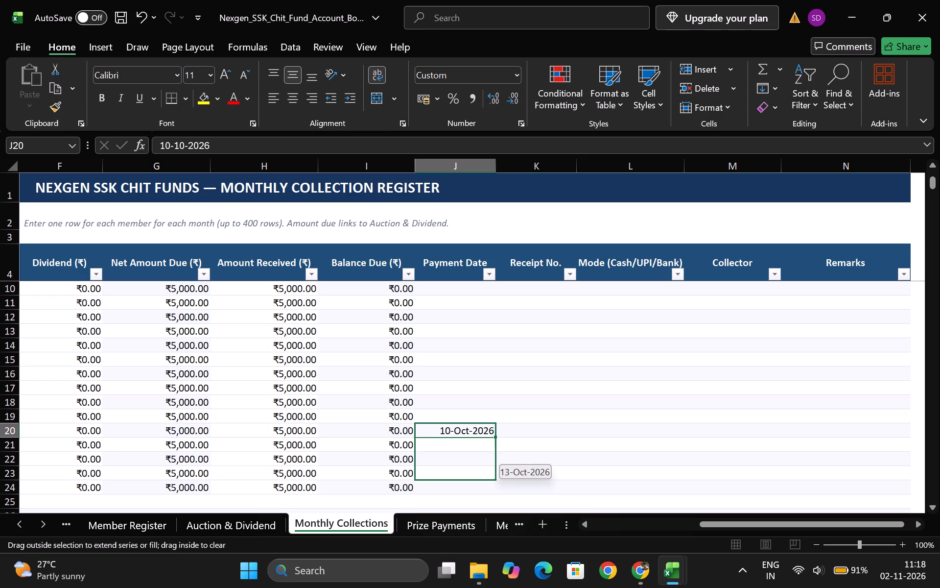
{"action": "left_click_drag", "start_coordinate": [499, 486], "coordinate": [501, 490]}
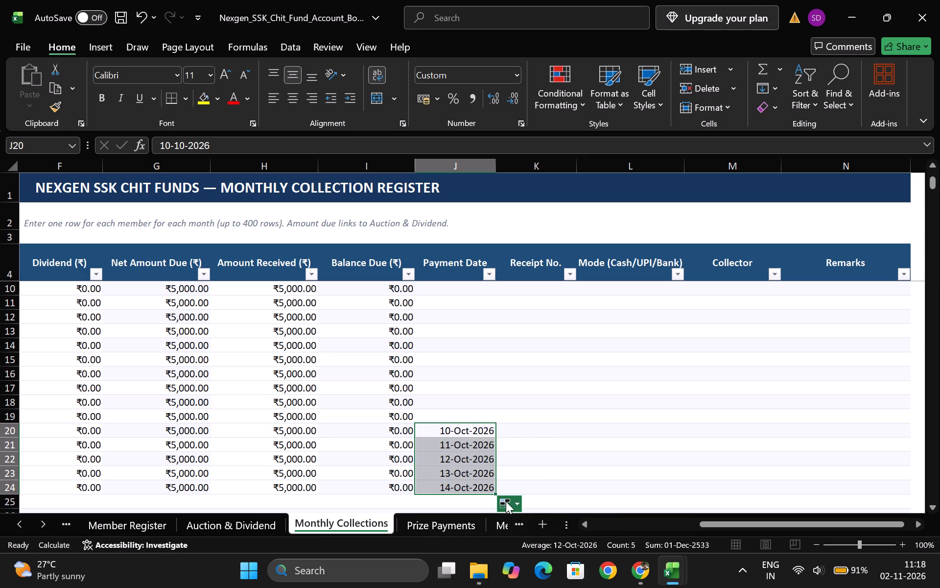
{"action": "left_click", "coordinate": [506, 501]}
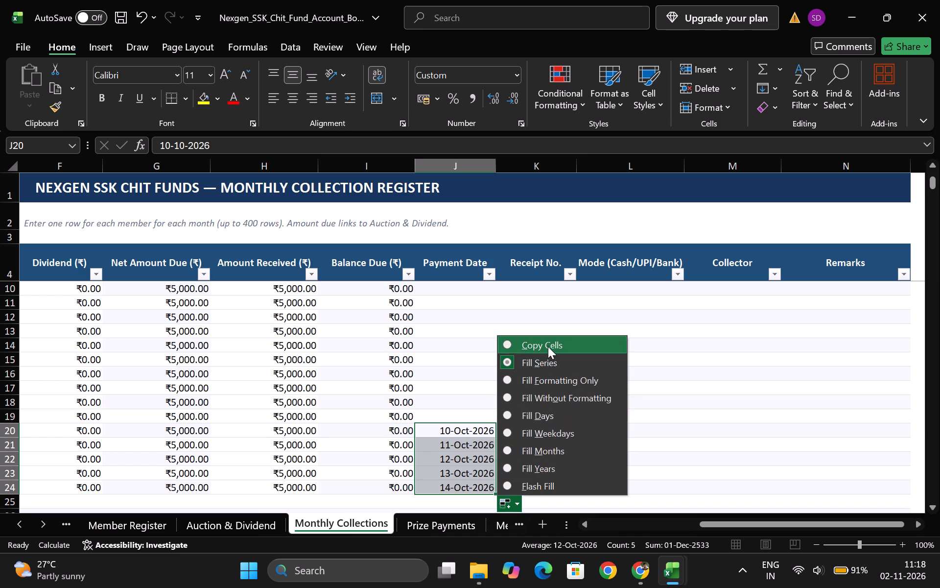
{"action": "left_click", "coordinate": [548, 345]}
{"action": "left_click", "coordinate": [600, 401]}
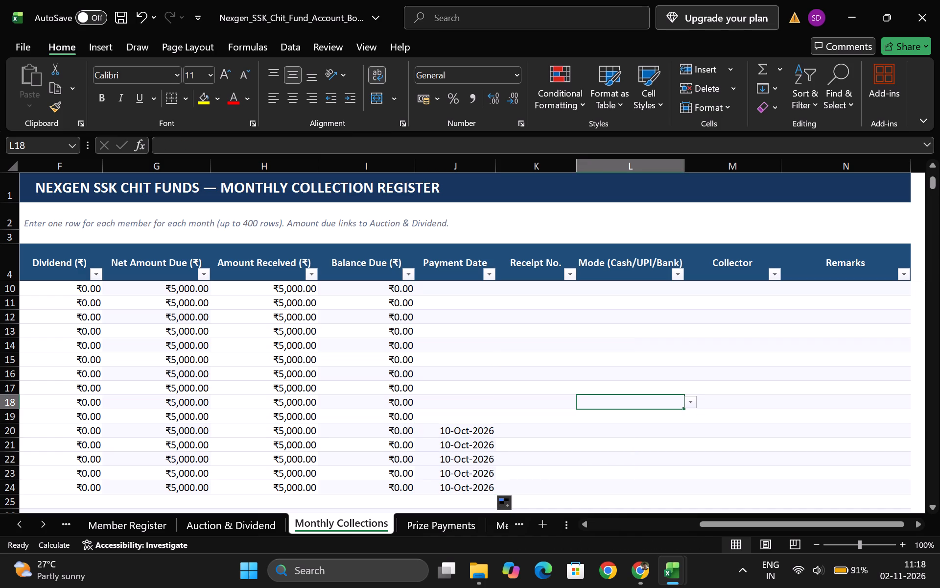
Switch back to the myFile (3).xlsx workbook to consult the members' receipt details.
{"action": "left_click", "coordinate": [535, 433]}
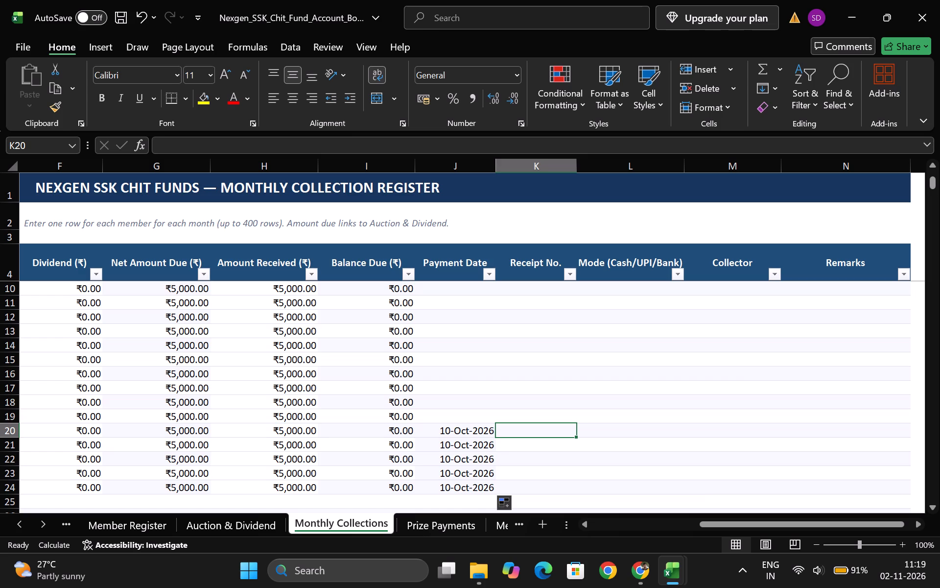
{"action": "left_click", "coordinate": [468, 290]}
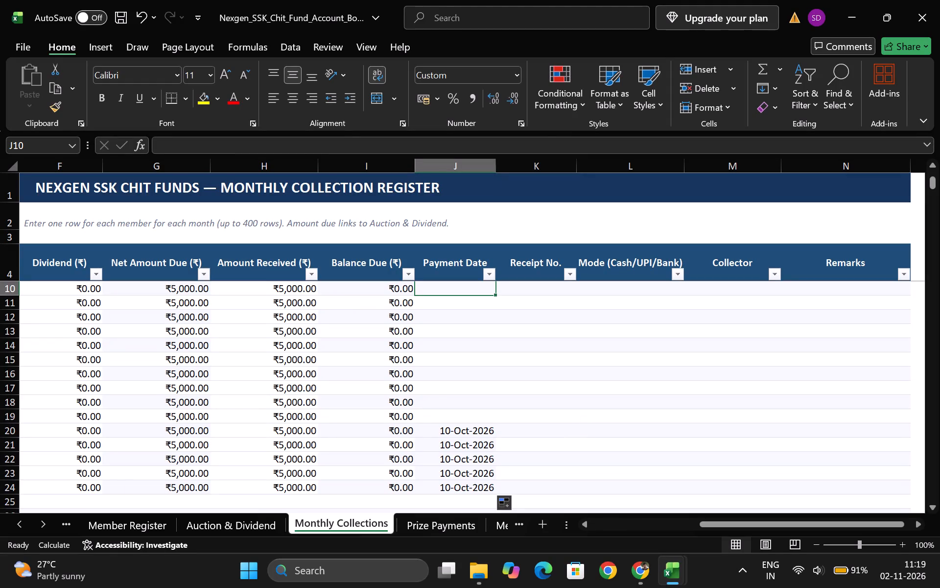
{"action": "key", "text": "ctrl+Tab"}
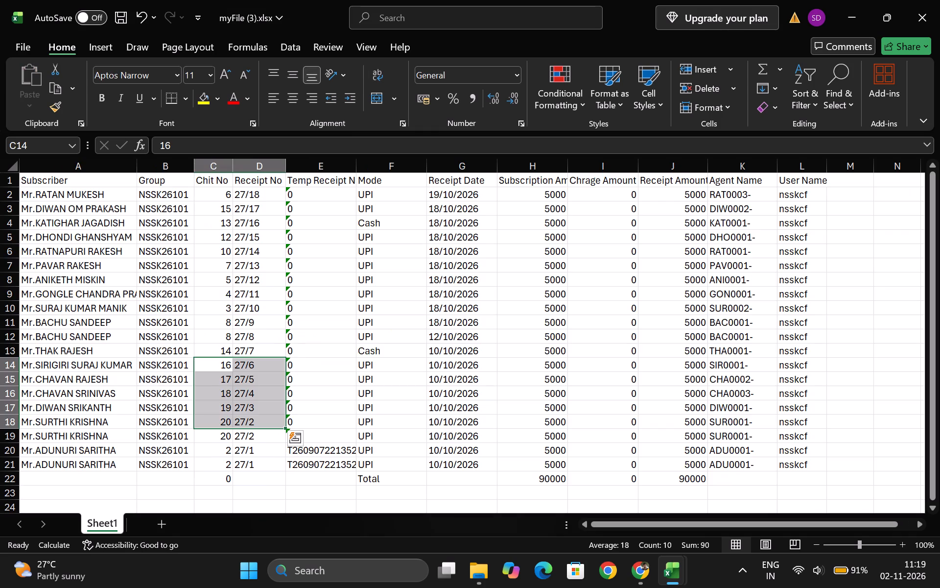
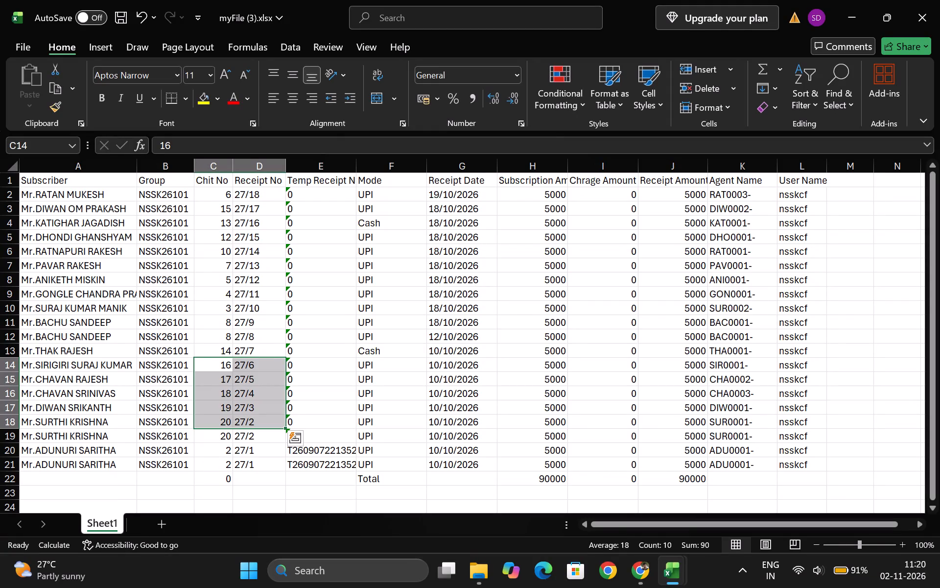
Return to the Nexgen SSK workbook and enter the receipt prefix 27/ in cell K24 of Monthly Collections.
{"action": "key", "text": "Tab"}
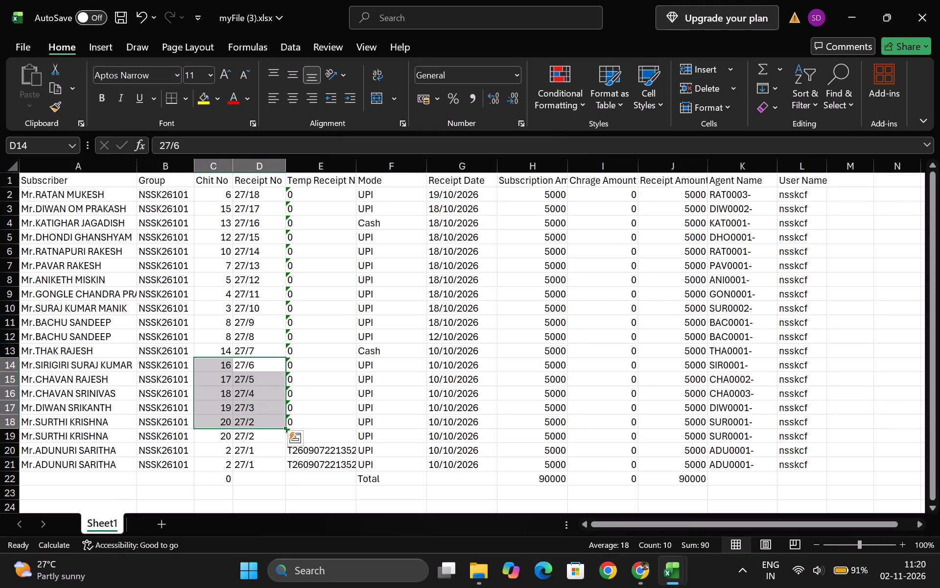
{"action": "key", "text": "ctrl+Tab"}
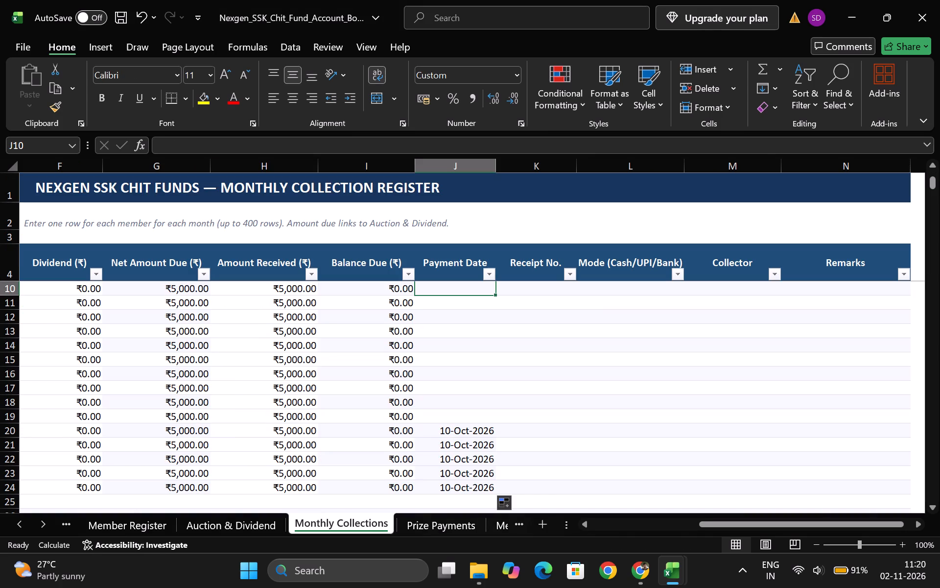
{"action": "left_click", "coordinate": [535, 490]}
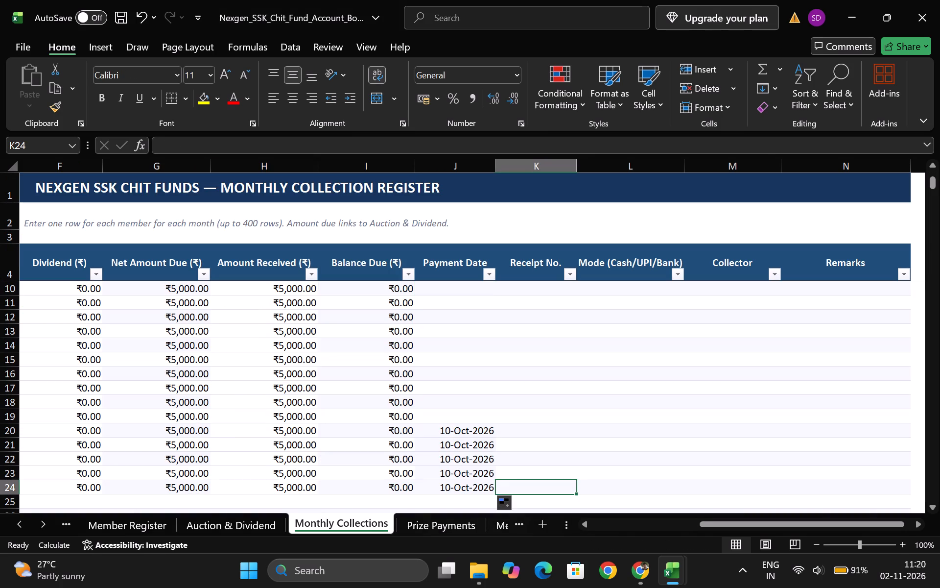
{"action": "type", "text": "27"}
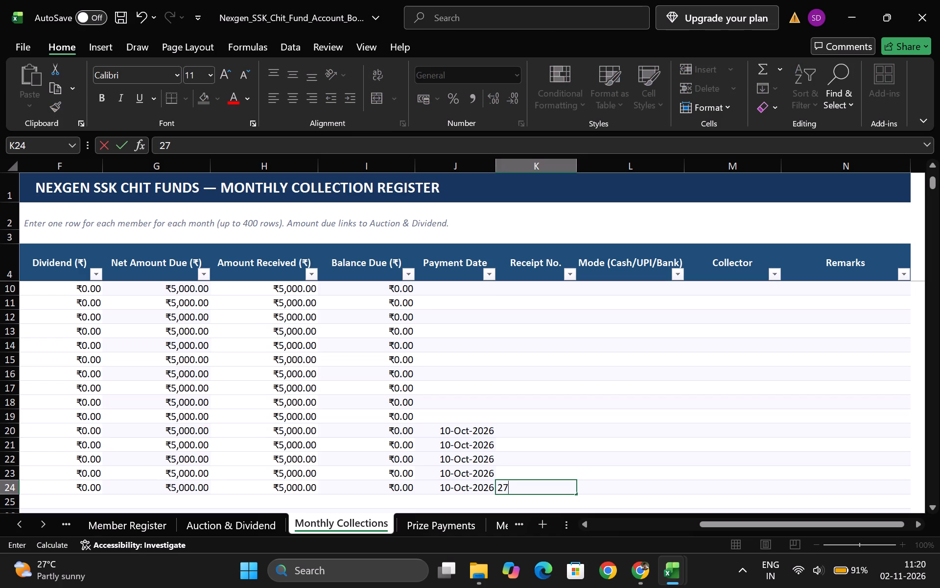
{"action": "key", "text": "slash"}
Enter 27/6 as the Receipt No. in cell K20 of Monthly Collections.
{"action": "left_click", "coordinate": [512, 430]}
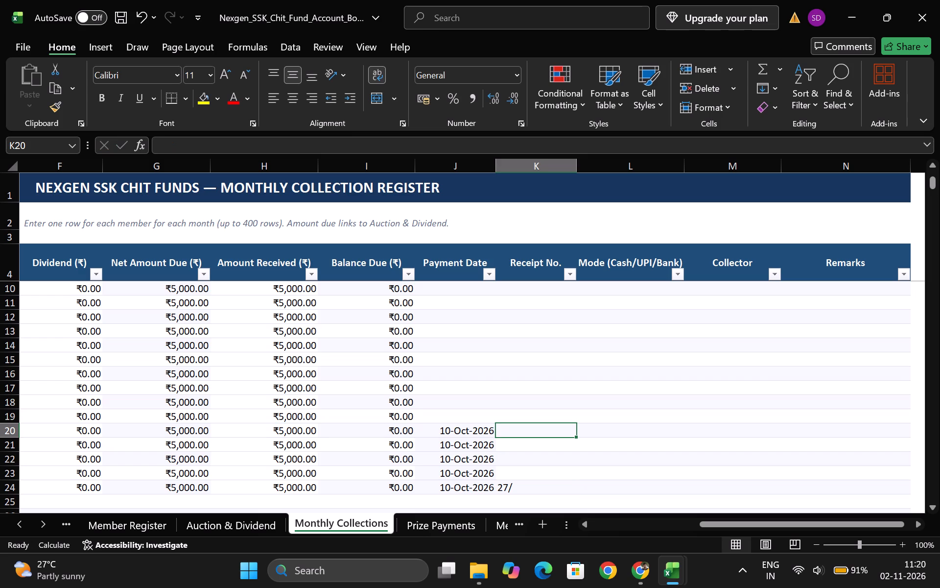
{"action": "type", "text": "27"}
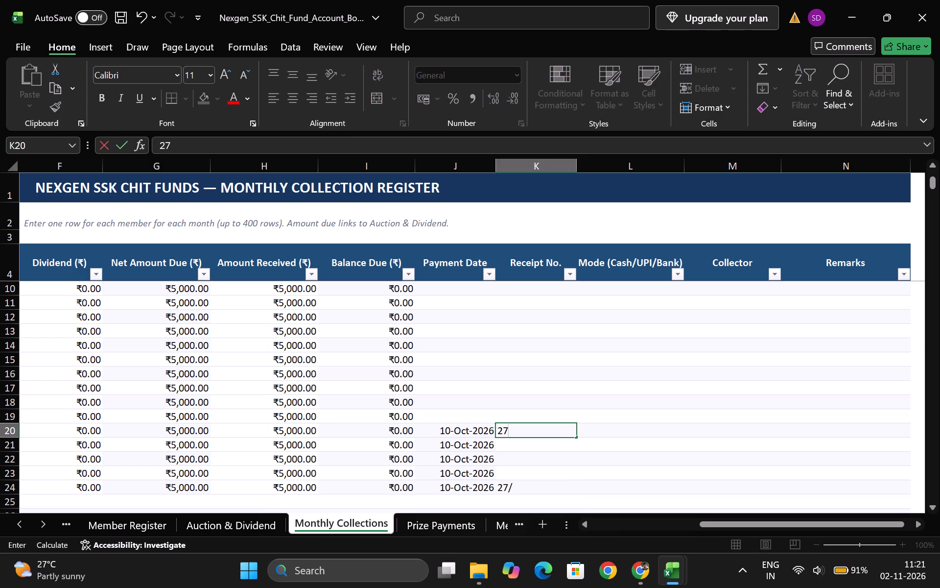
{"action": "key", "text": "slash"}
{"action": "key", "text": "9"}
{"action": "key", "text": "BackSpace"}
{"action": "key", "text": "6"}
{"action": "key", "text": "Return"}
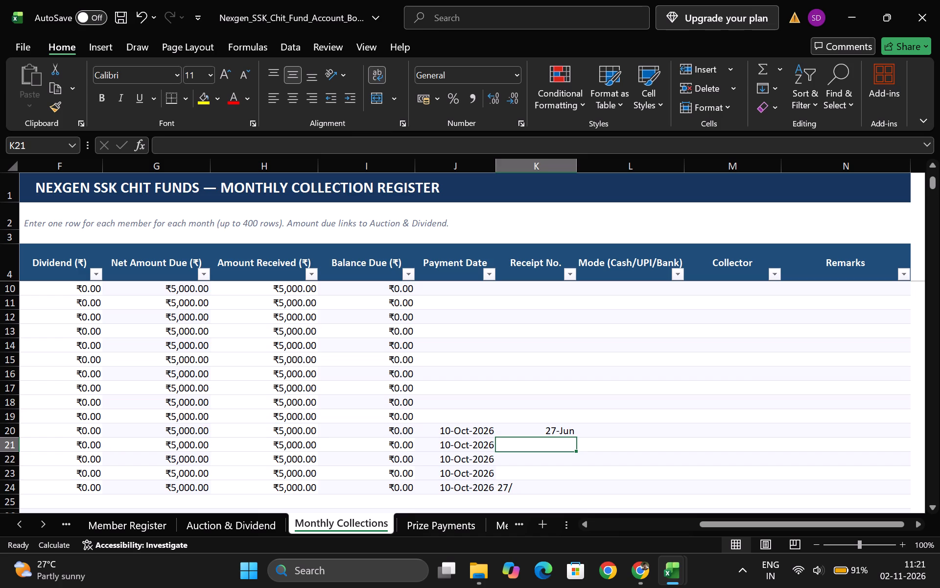
Re-enter the Receipt No. in cell K20 with a hyphen, as 27-6.
{"action": "key", "text": "Up"}
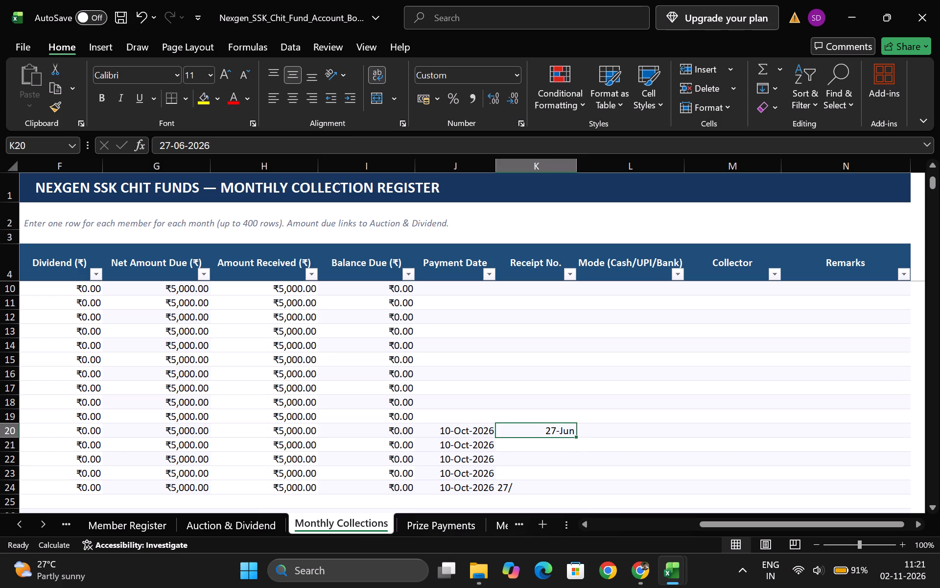
{"action": "type", "text": "27"}
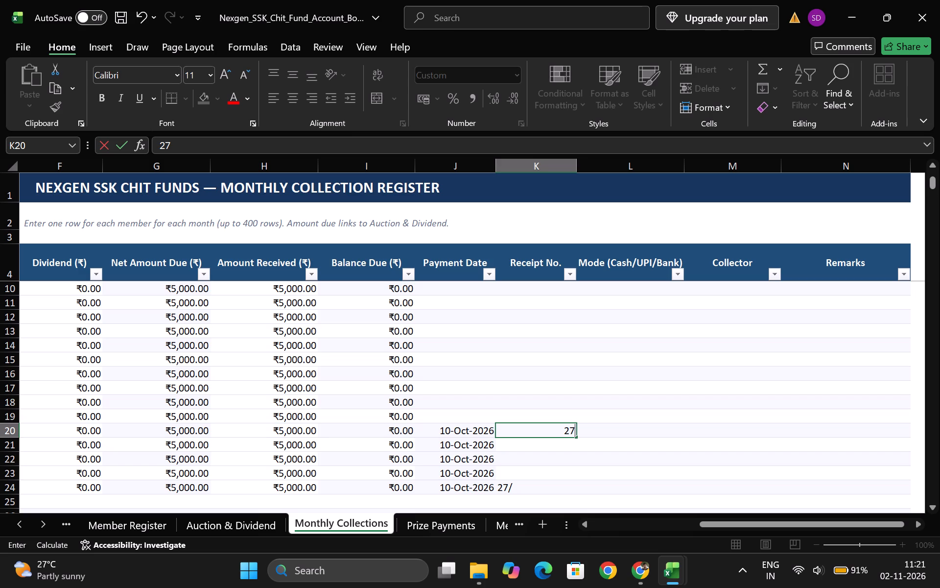
{"action": "key", "text": "minus"}
{"action": "key", "text": "6"}
{"action": "key", "text": "Return"}
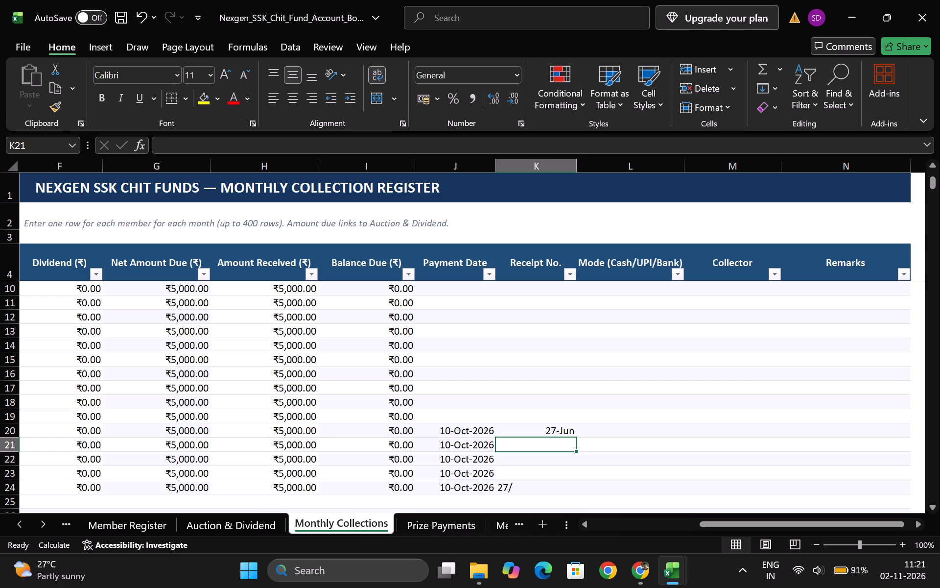
Switch back to the myFile (3).xlsx workbook to consult the receipt numbers.
{"action": "key", "text": "ctrl+Tab"}
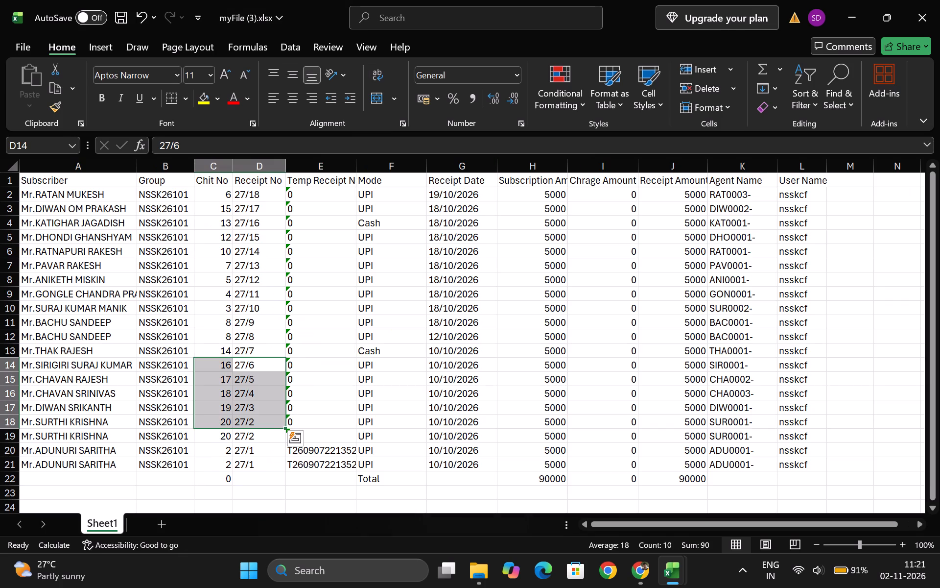
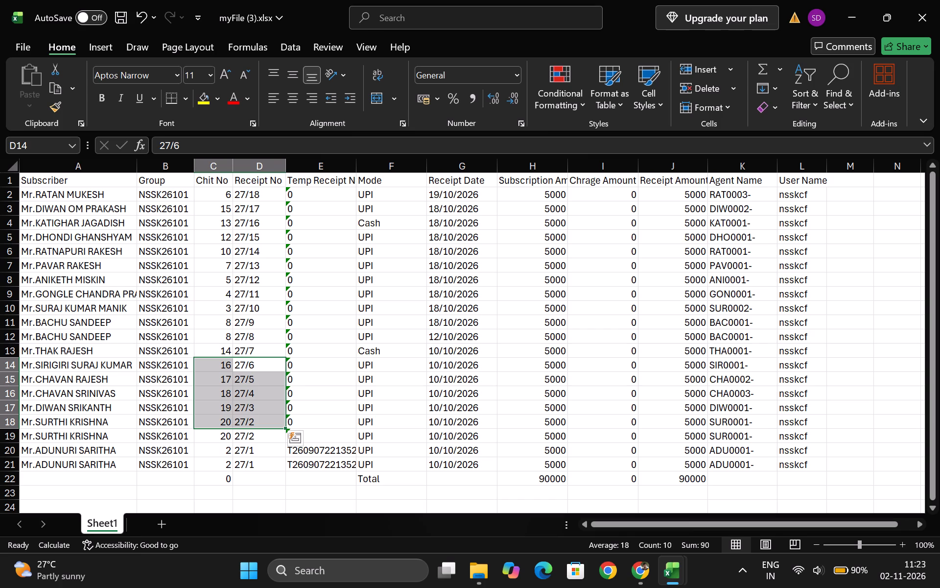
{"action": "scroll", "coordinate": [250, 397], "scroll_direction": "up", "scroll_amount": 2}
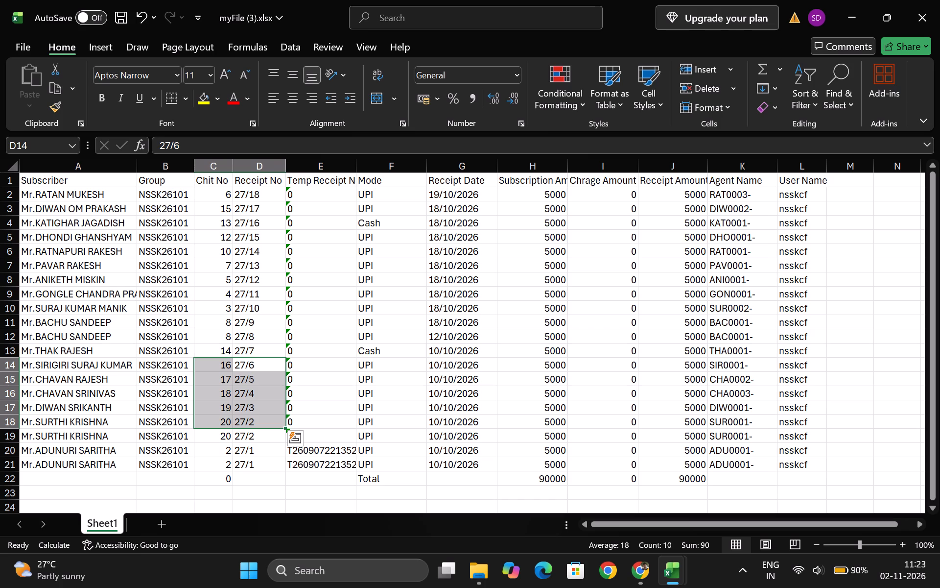
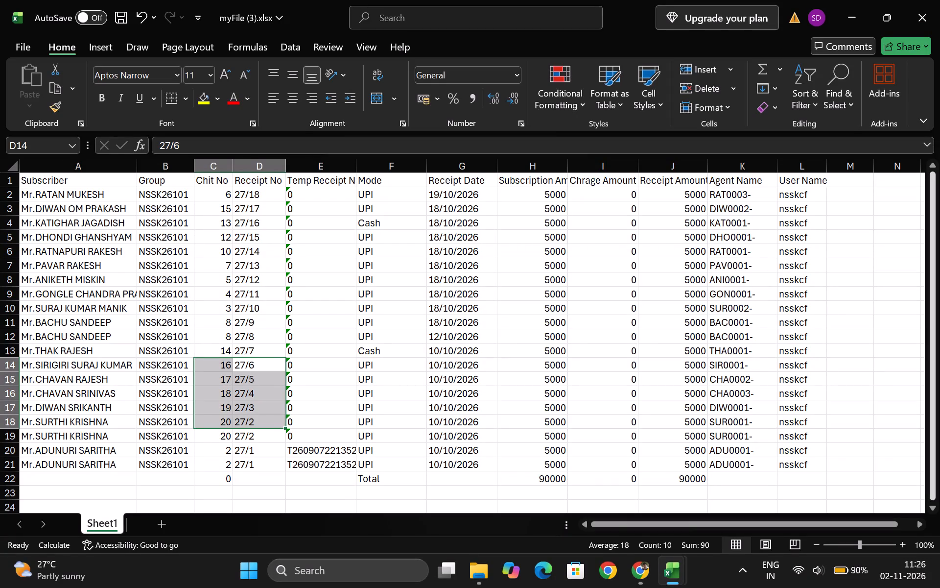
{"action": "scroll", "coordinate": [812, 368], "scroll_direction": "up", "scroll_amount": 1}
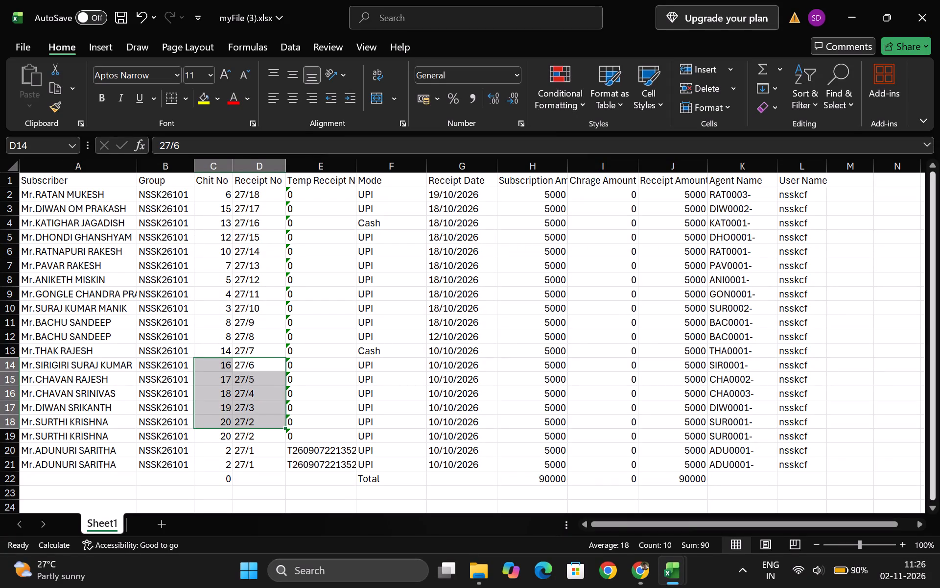
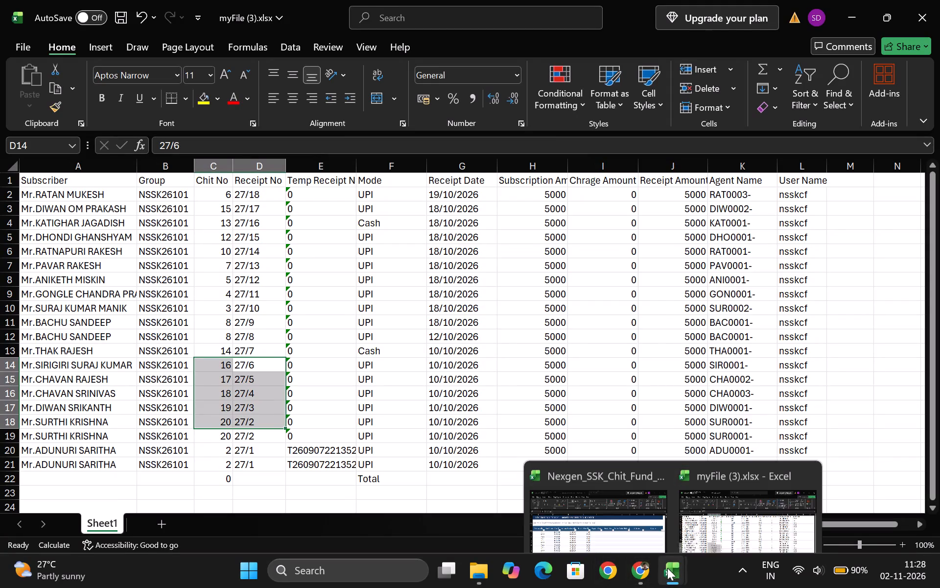
Switch to the Nexgen SSK chit fund workbook and enter 10-10-2026 as the row 5 payment date in Monthly Collections.
{"action": "left_click", "coordinate": [622, 525]}
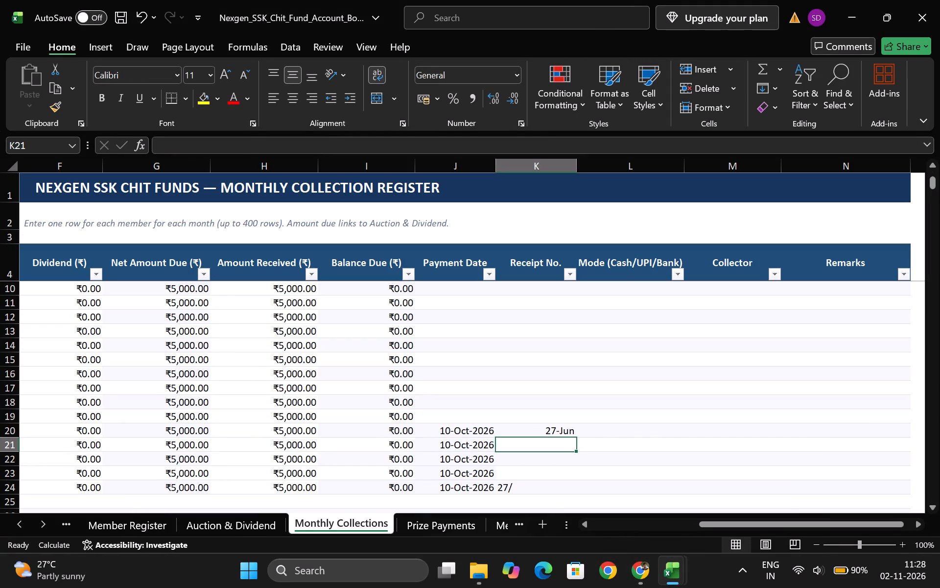
{"action": "scroll", "coordinate": [424, 383], "scroll_direction": "up", "scroll_amount": 4}
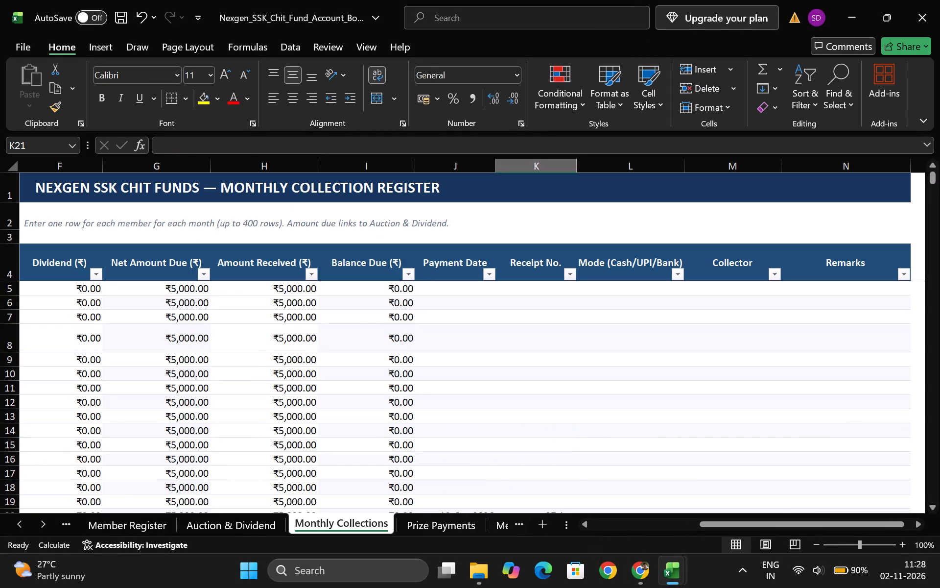
{"action": "scroll", "coordinate": [424, 383], "scroll_direction": "up", "scroll_amount": 2}
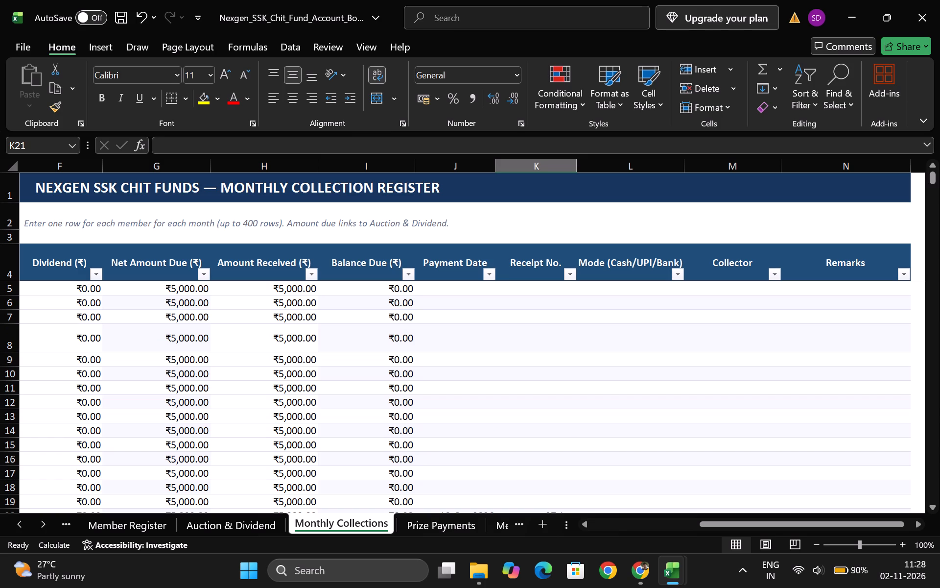
{"action": "left_click", "coordinate": [464, 293]}
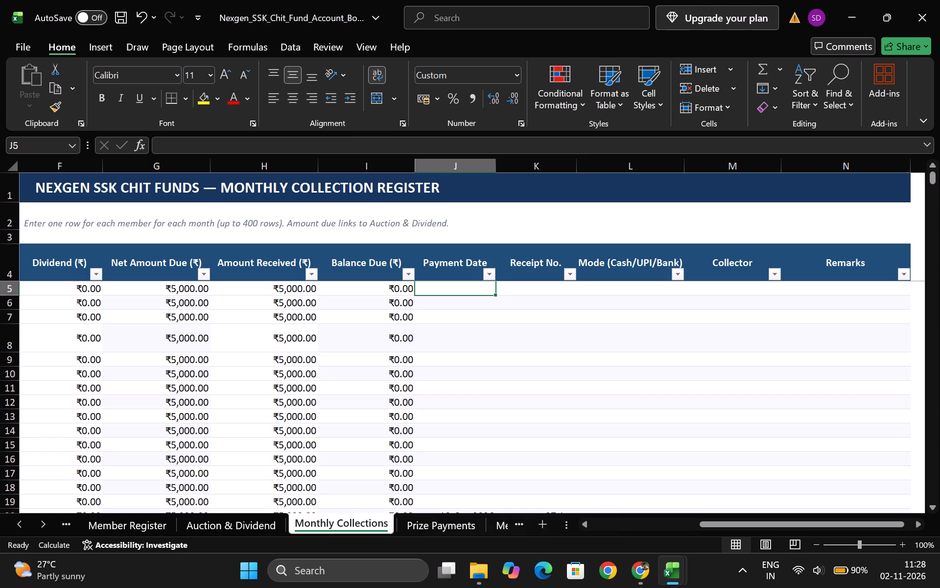
{"action": "key", "text": "1"}
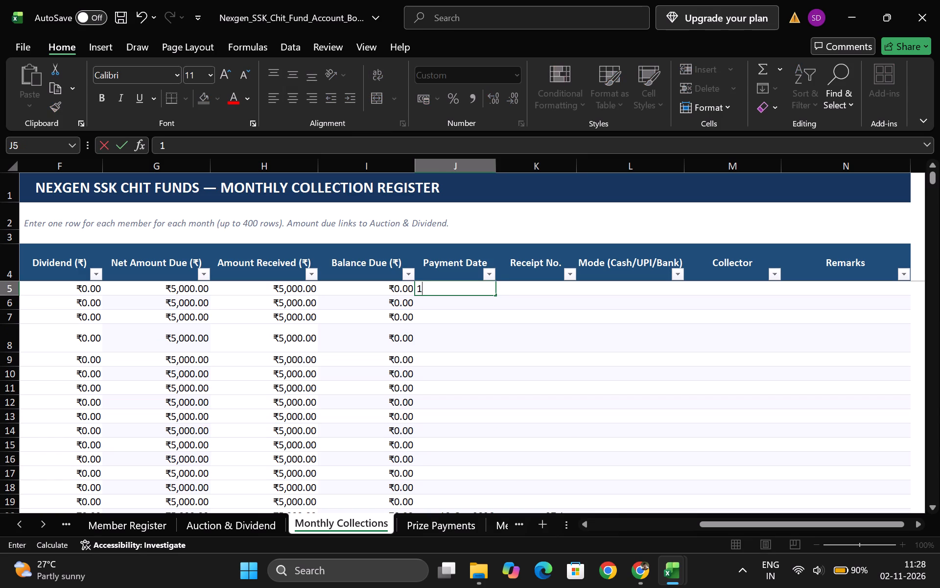
{"action": "key", "text": "0"}
{"action": "key", "text": "minus"}
{"action": "type", "text": "10"}
{"action": "type", "text": "-202"}
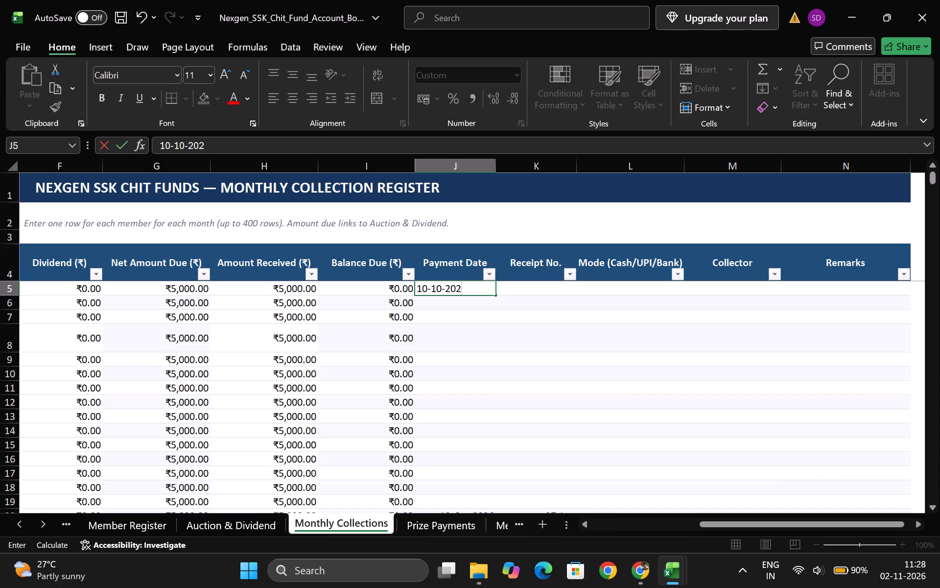
{"action": "key", "text": "6"}
{"action": "key", "text": "Return"}
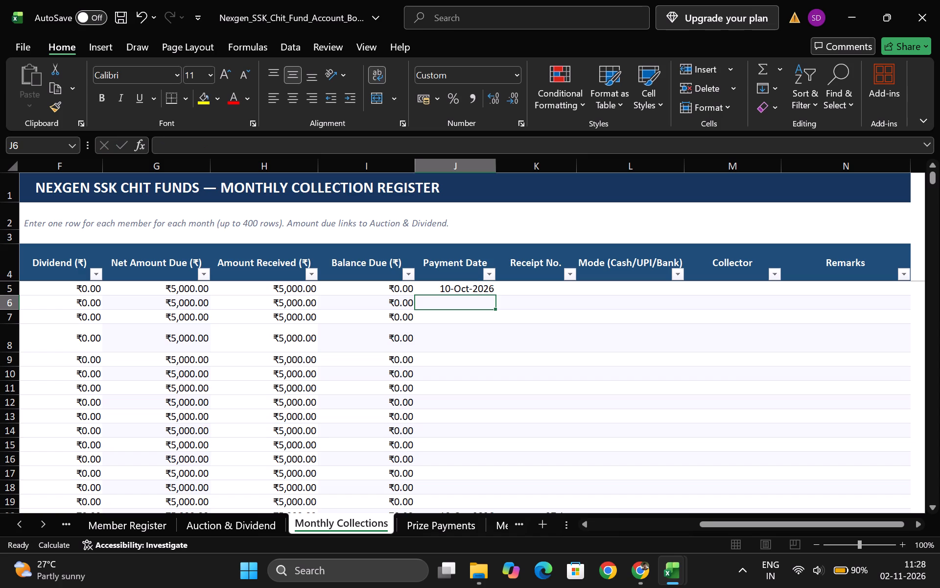
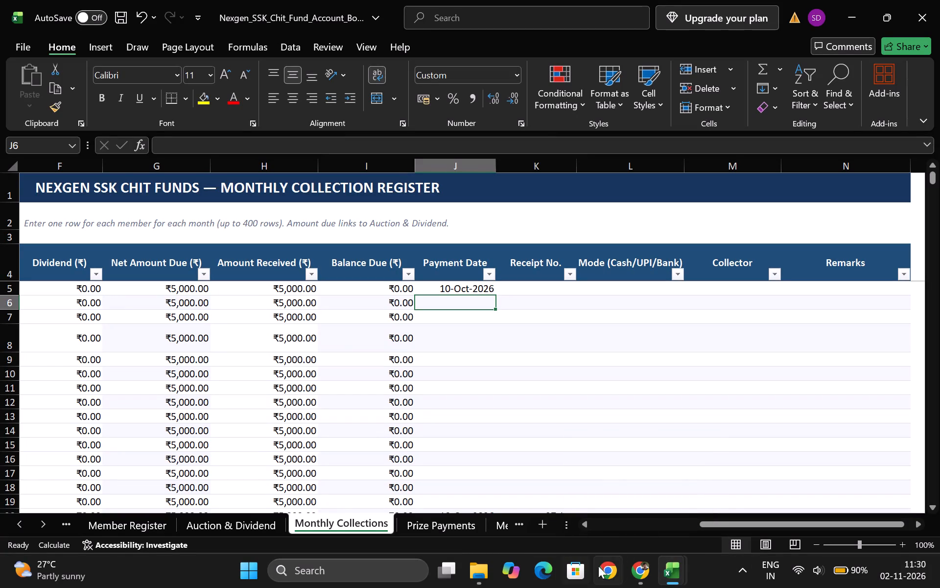
Switch to Chrome and consult the Chitcare Member Receipt List for group NSSK26101's receipt dates and numbers.
{"action": "left_click", "coordinate": [645, 568]}
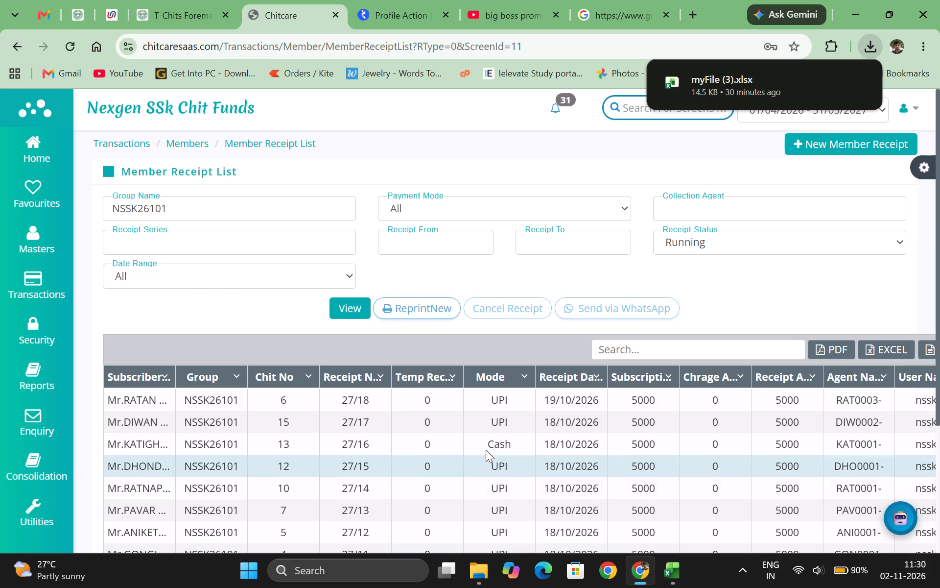
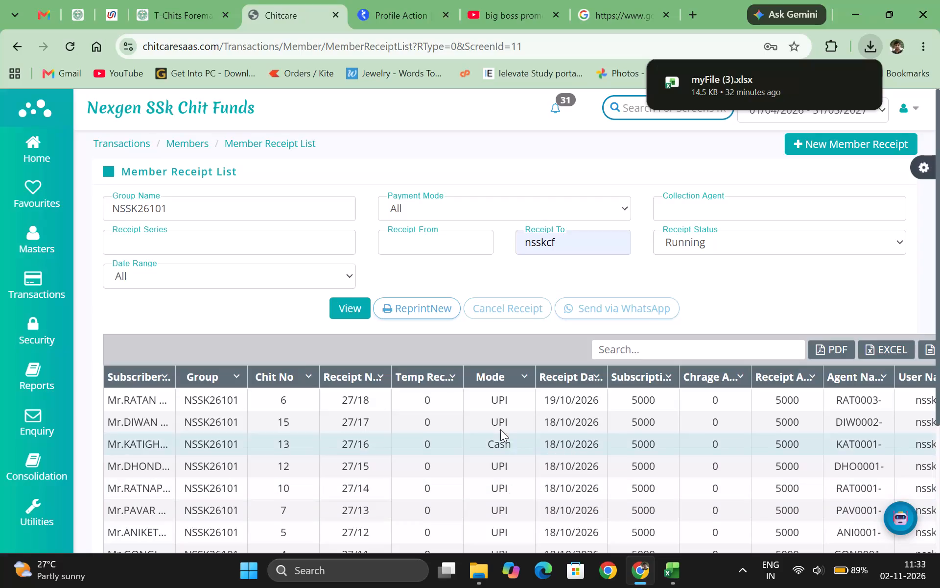
Review the earlier entries in the NSSK26101 Member Receipt List for their chit numbers, receipt numbers and receipt dates.
{"action": "scroll", "coordinate": [570, 474], "scroll_direction": "down", "scroll_amount": 2}
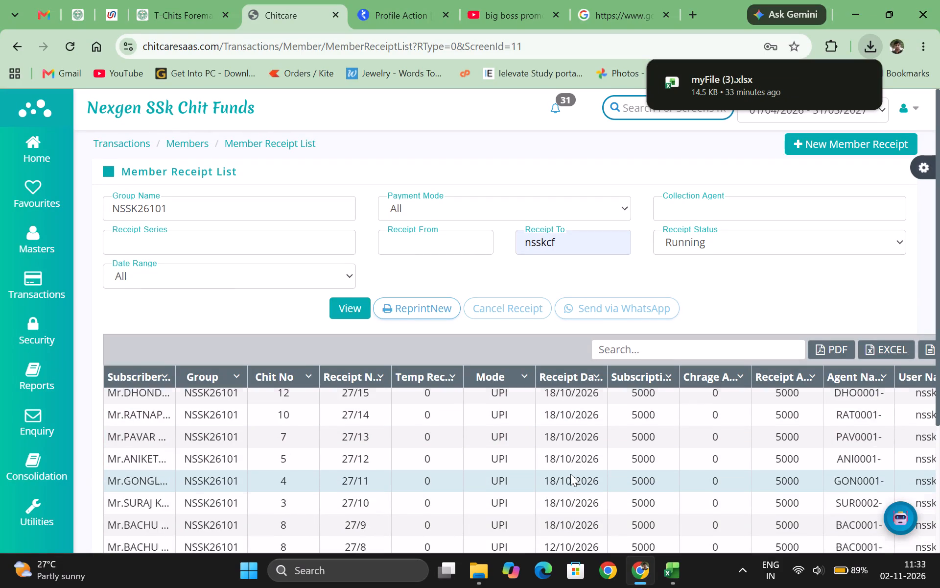
{"action": "scroll", "coordinate": [570, 474], "scroll_direction": "down", "scroll_amount": 3}
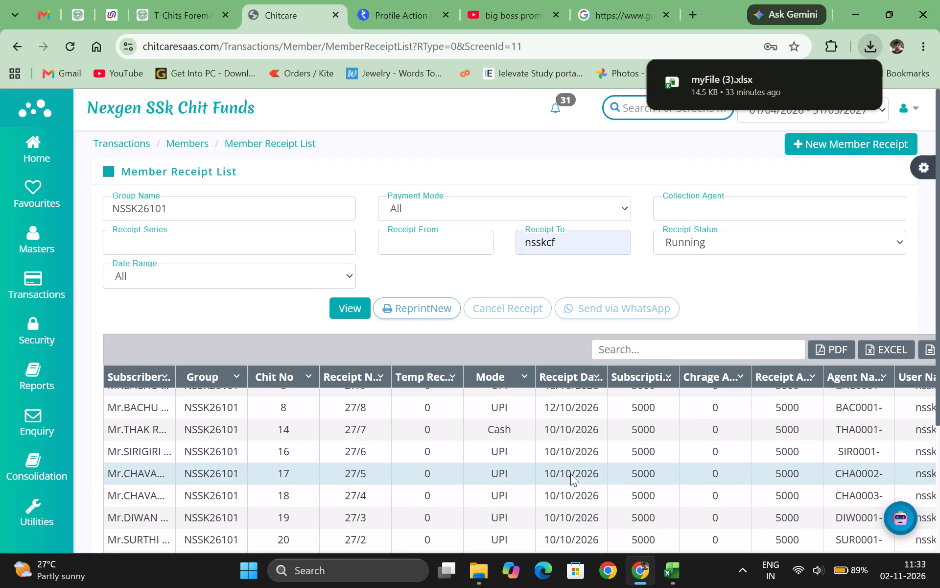
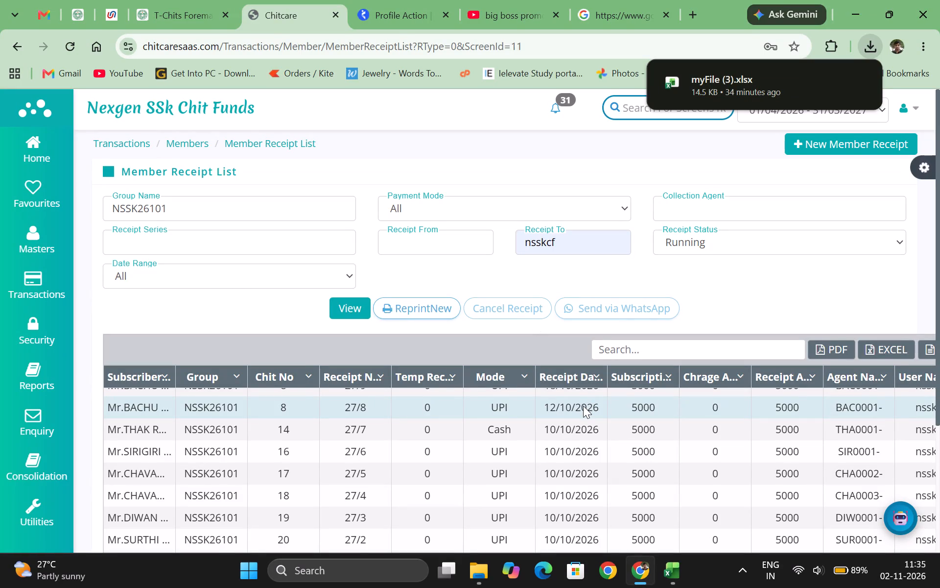
In the Nexgen SSK chit fund workbook in Excel, enter 12-10-2026 as the payment date for member no. 8 in Monthly Collections.
{"action": "left_click", "coordinate": [675, 569]}
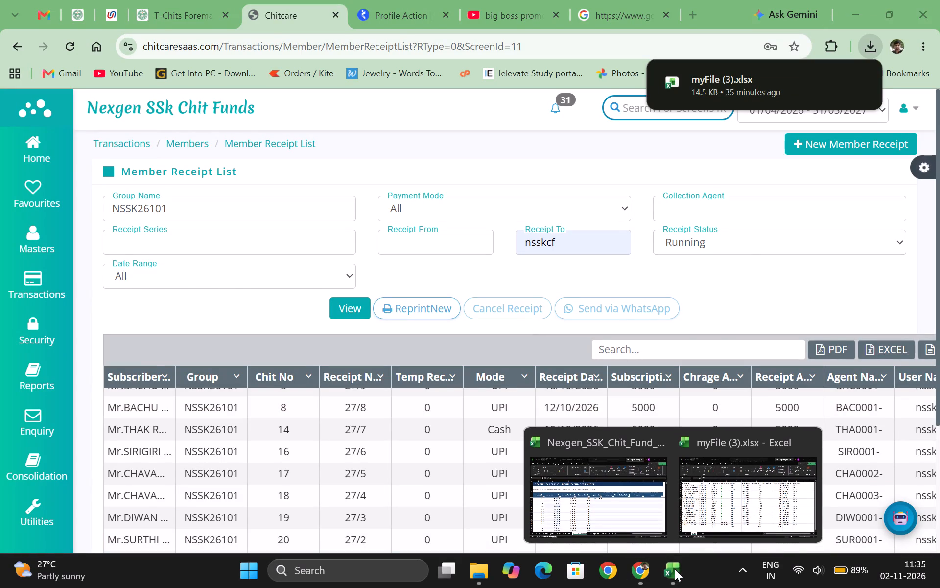
{"action": "left_click", "coordinate": [636, 505]}
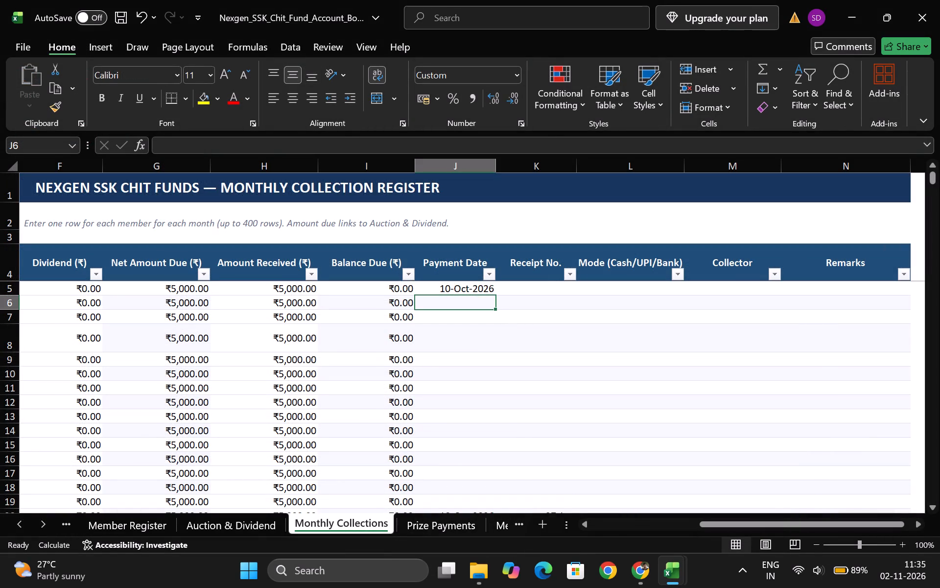
{"action": "left_click_drag", "start_coordinate": [52, 364], "coordinate": [150, 361]}
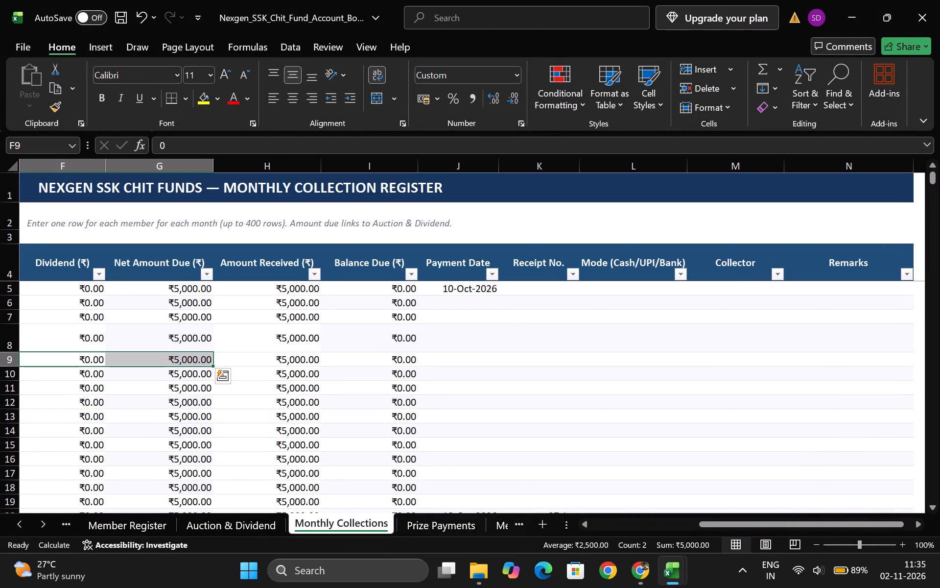
{"action": "left_click", "coordinate": [632, 384]}
{"action": "scroll", "coordinate": [631, 384], "scroll_direction": "right", "scroll_amount": 3}
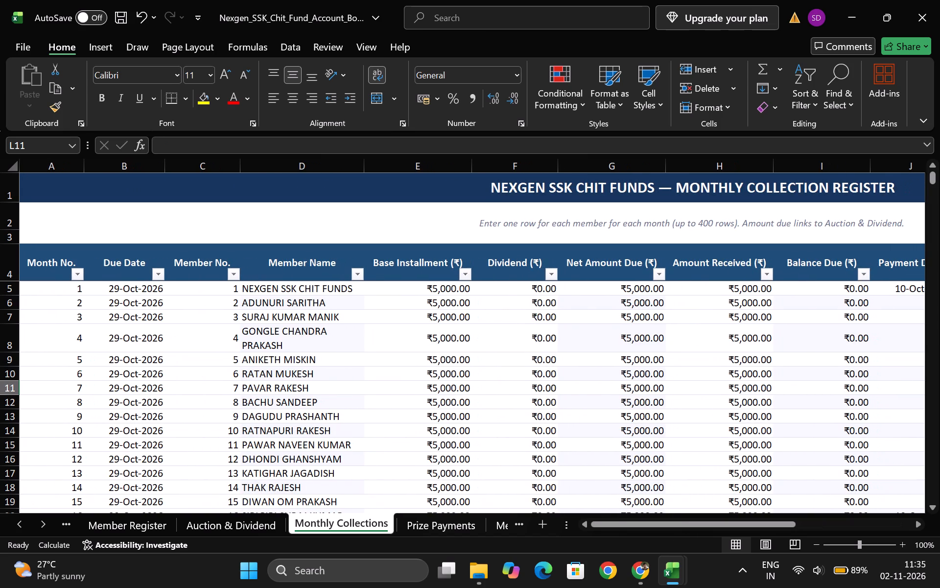
{"action": "left_click", "coordinate": [354, 407]}
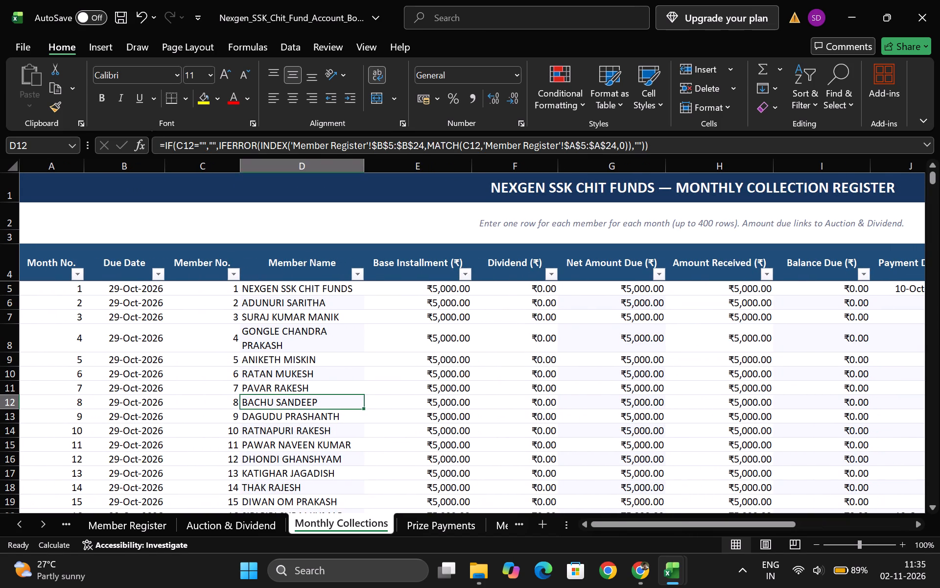
{"action": "key", "text": "Right"}
{"action": "key", "text": "Right"}
{"action": "key", "text": "Right"}
{"action": "key", "text": "Right"}
{"action": "key", "text": "Right"}
{"action": "key", "text": "Right"}
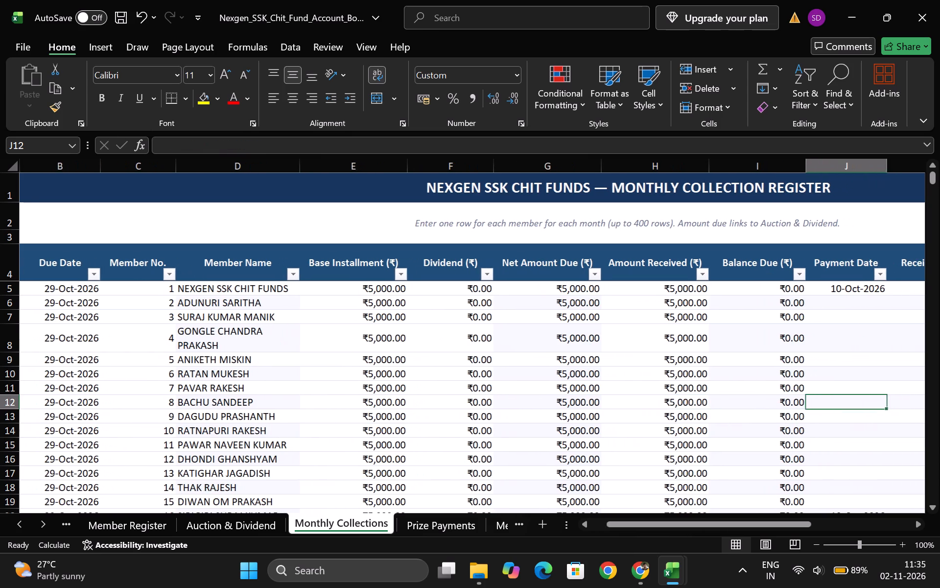
{"action": "key", "text": "Right"}
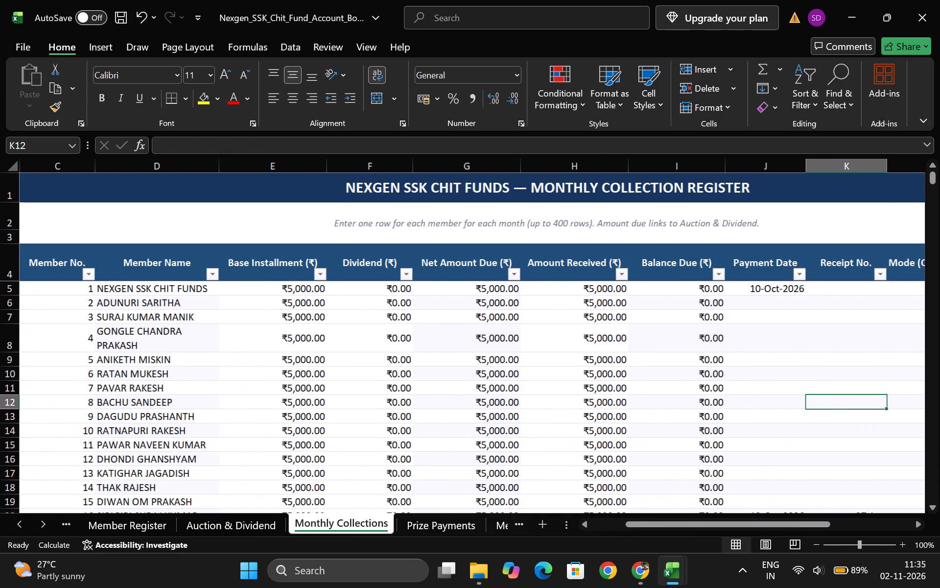
{"action": "key", "text": "Left"}
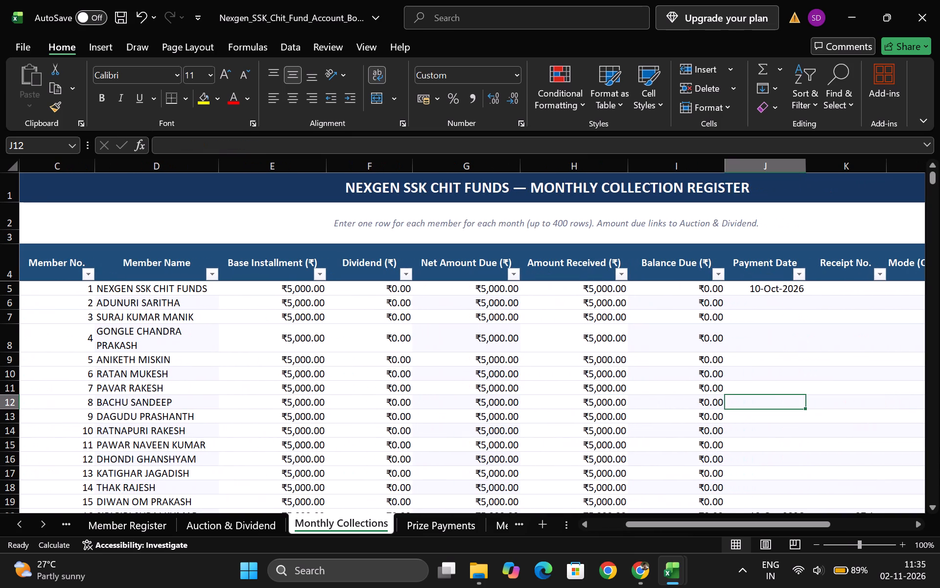
{"action": "type", "text": "12"}
{"action": "type", "text": "-1"}
{"action": "key", "text": "0"}
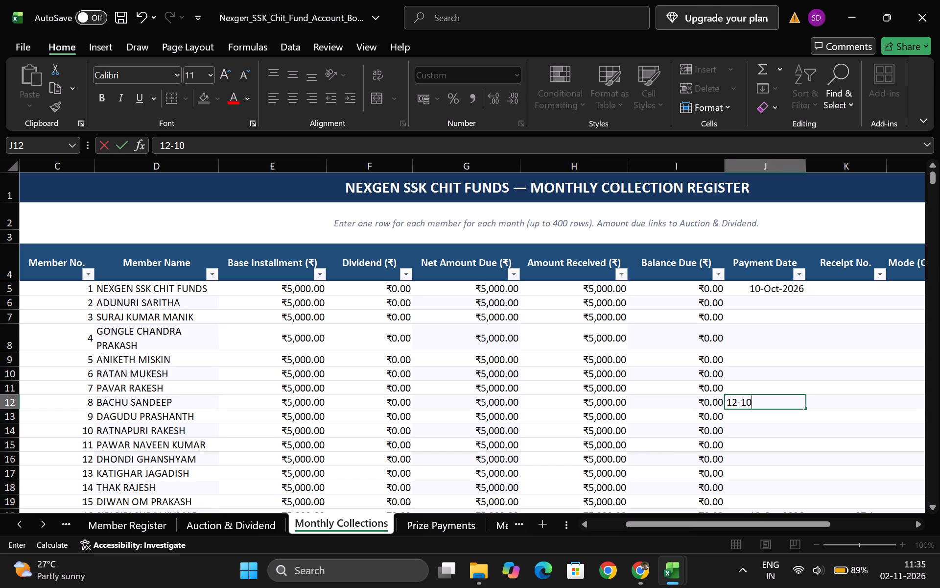
{"action": "key", "text": "minus"}
{"action": "key", "text": "2"}
{"action": "key", "text": "0"}
{"action": "key", "text": "2"}
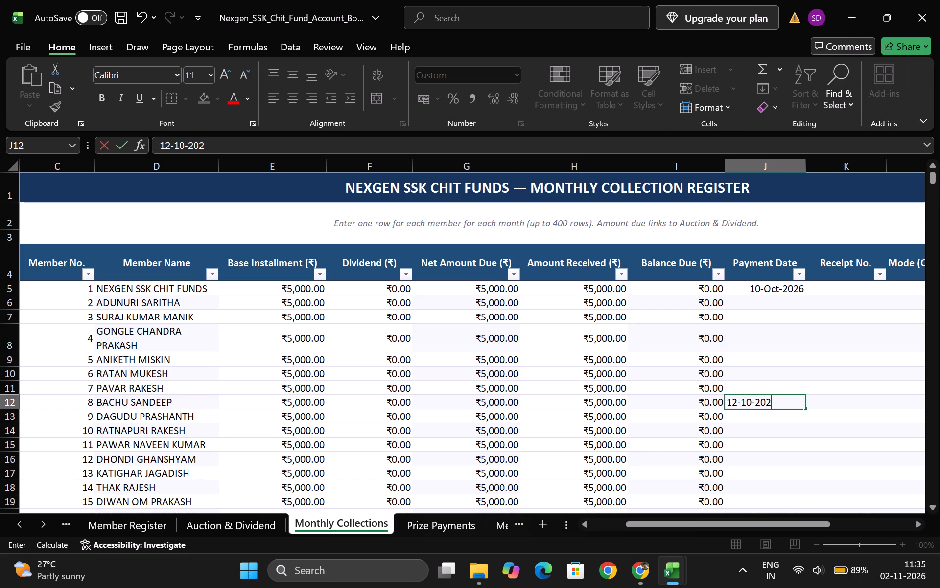
{"action": "key", "text": "6"}
{"action": "key", "text": "Return"}
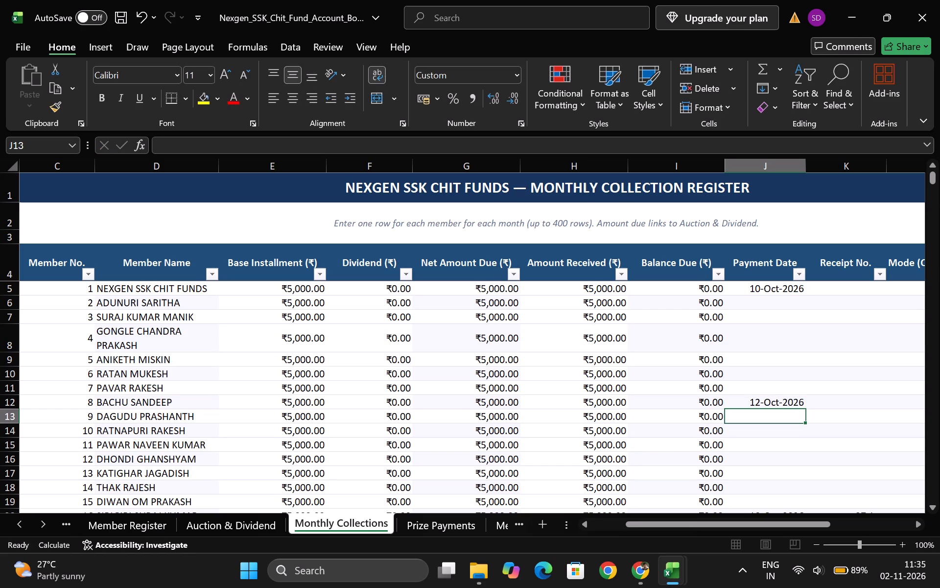
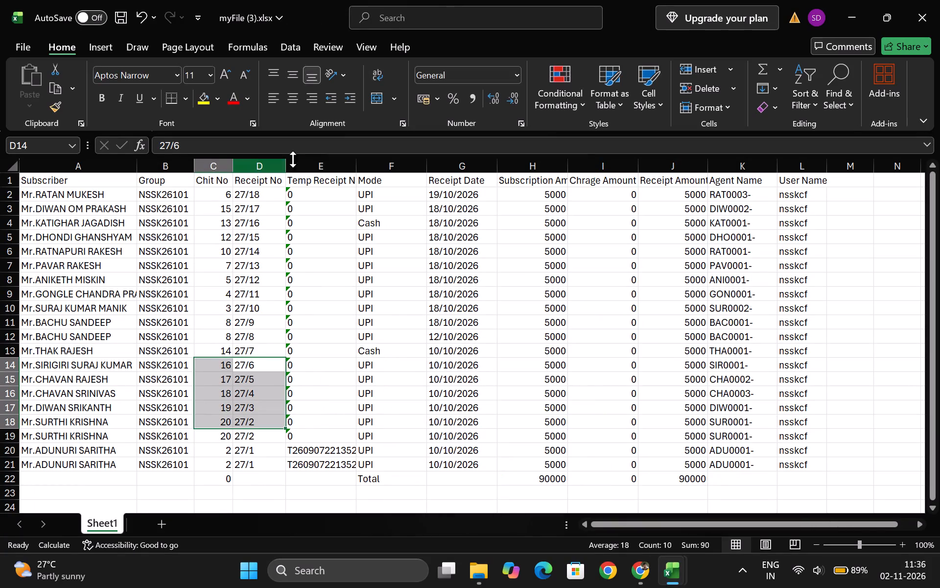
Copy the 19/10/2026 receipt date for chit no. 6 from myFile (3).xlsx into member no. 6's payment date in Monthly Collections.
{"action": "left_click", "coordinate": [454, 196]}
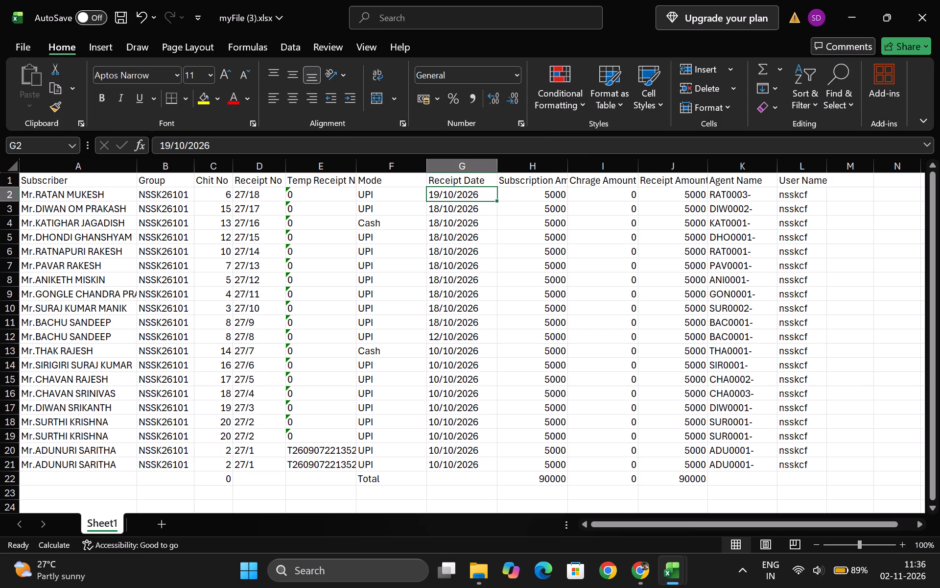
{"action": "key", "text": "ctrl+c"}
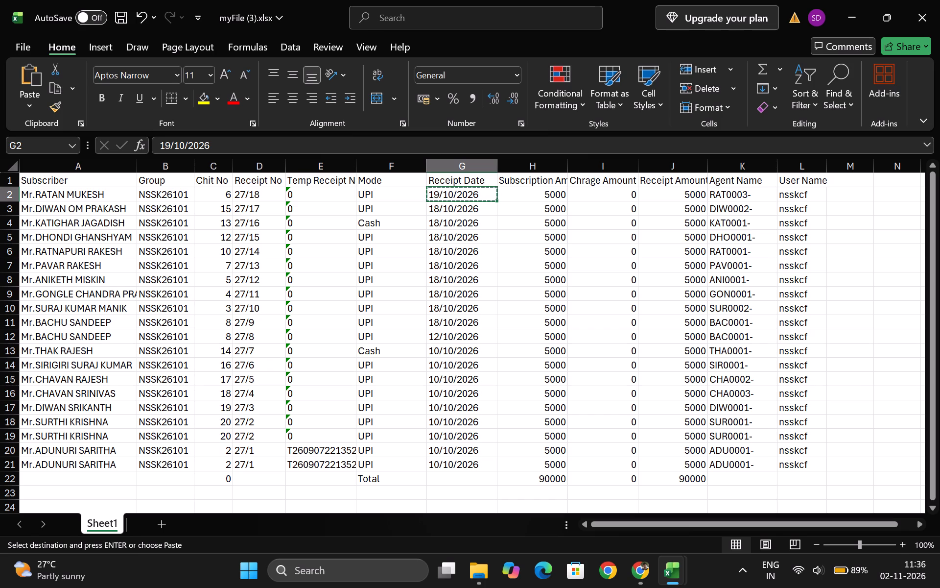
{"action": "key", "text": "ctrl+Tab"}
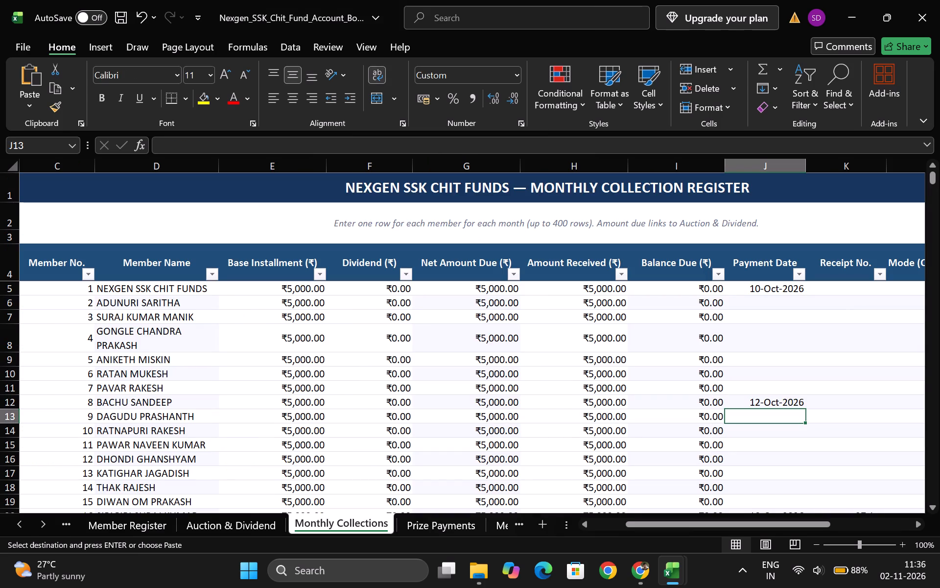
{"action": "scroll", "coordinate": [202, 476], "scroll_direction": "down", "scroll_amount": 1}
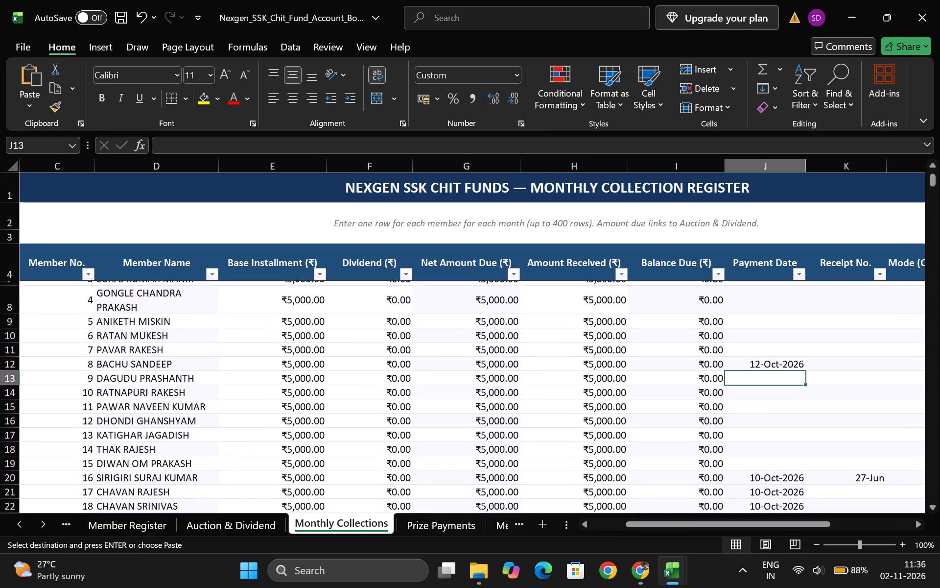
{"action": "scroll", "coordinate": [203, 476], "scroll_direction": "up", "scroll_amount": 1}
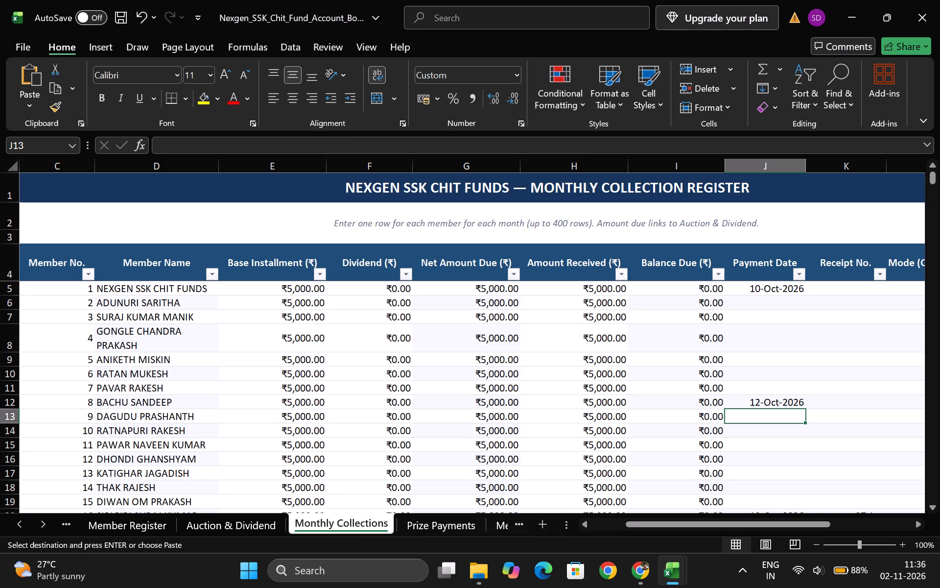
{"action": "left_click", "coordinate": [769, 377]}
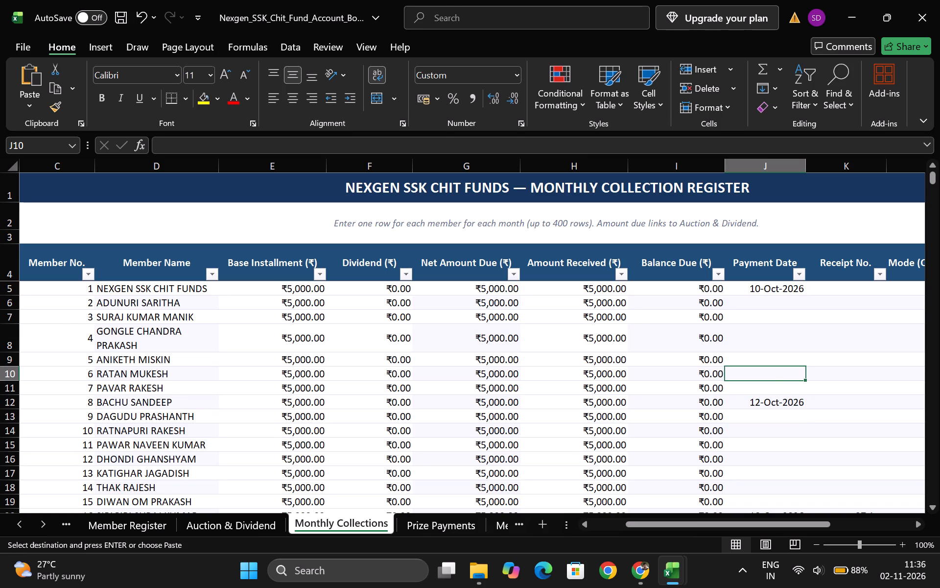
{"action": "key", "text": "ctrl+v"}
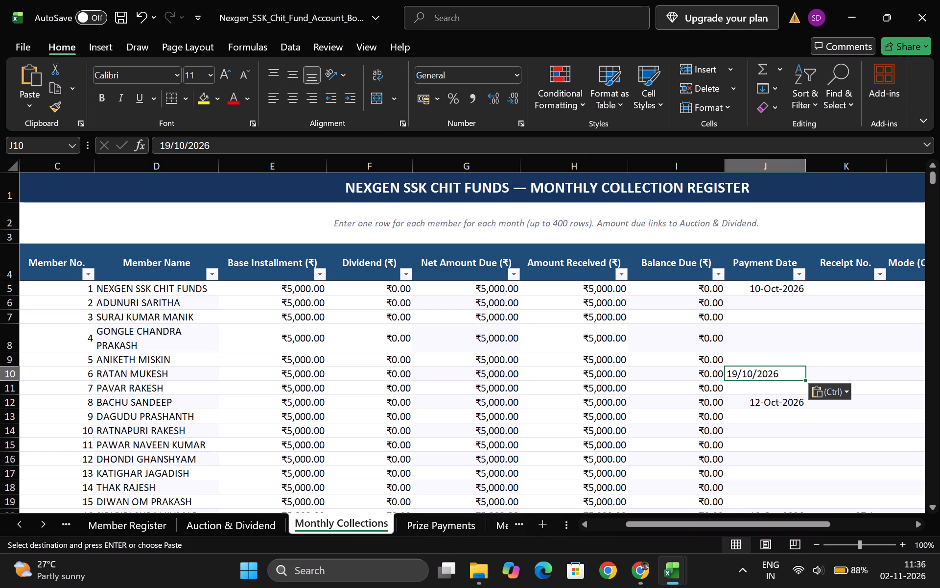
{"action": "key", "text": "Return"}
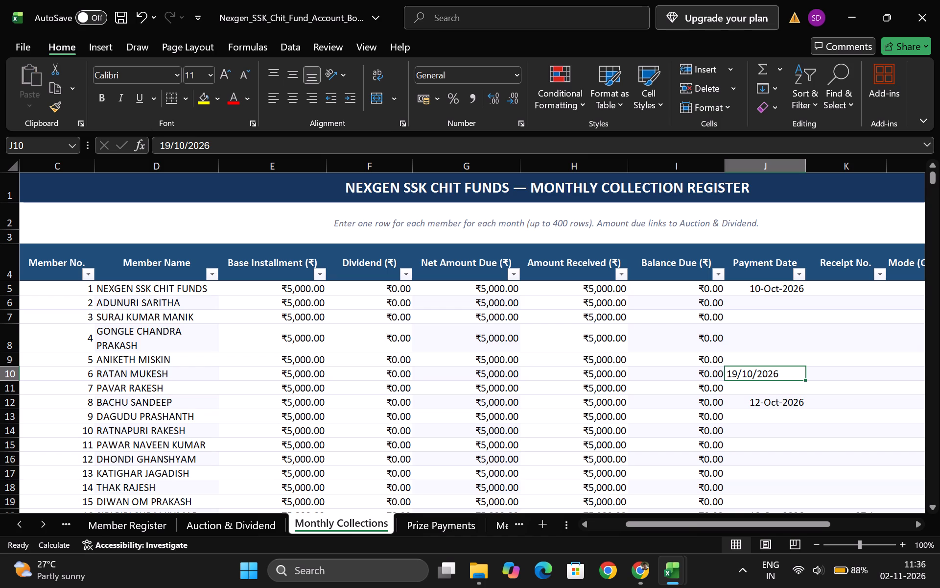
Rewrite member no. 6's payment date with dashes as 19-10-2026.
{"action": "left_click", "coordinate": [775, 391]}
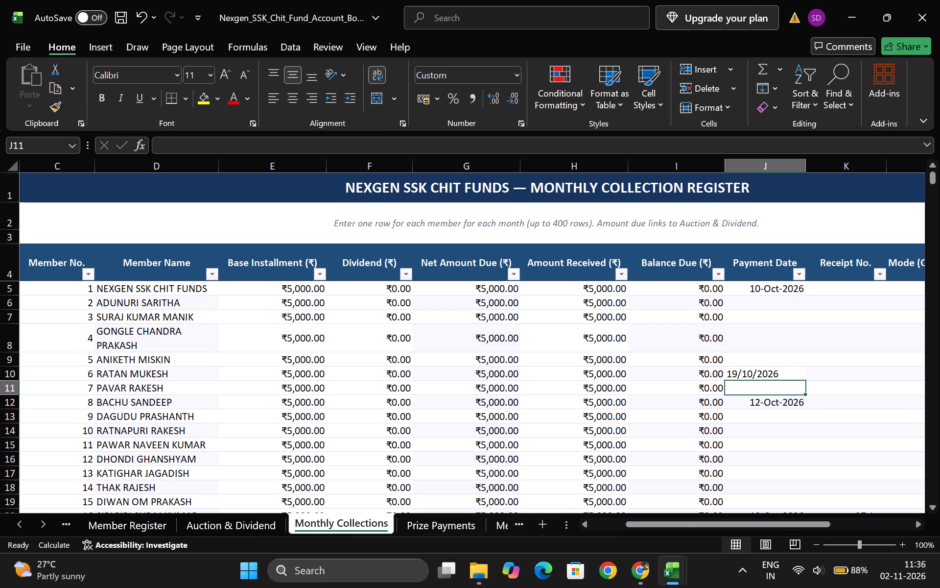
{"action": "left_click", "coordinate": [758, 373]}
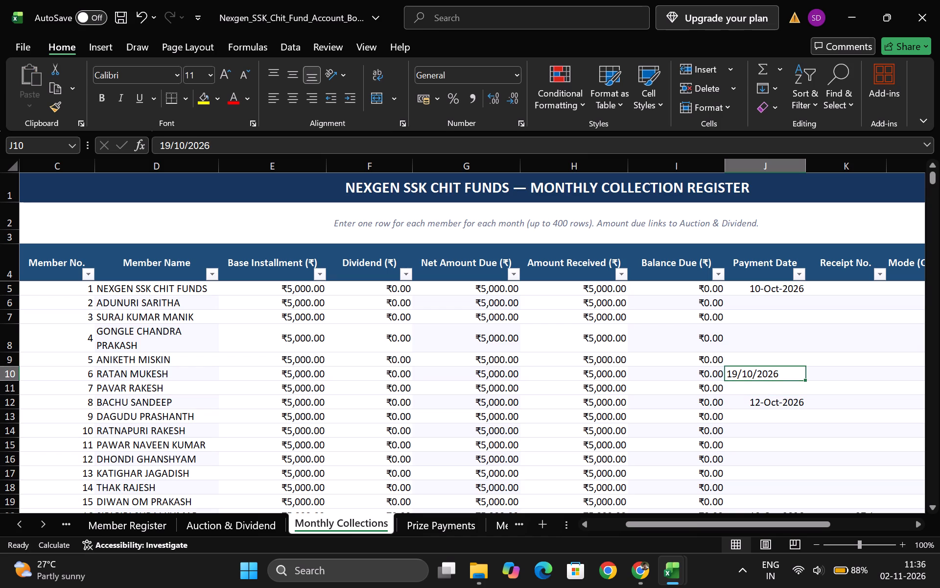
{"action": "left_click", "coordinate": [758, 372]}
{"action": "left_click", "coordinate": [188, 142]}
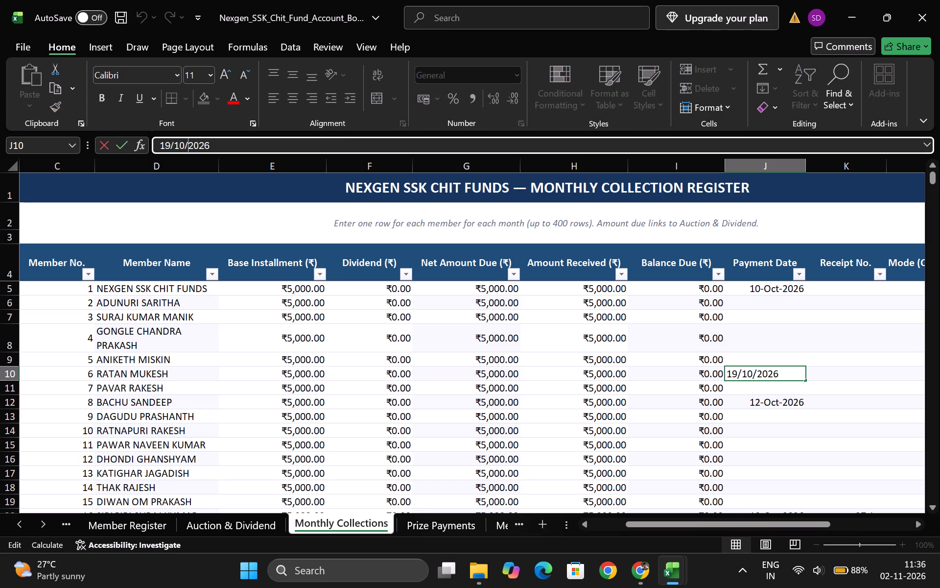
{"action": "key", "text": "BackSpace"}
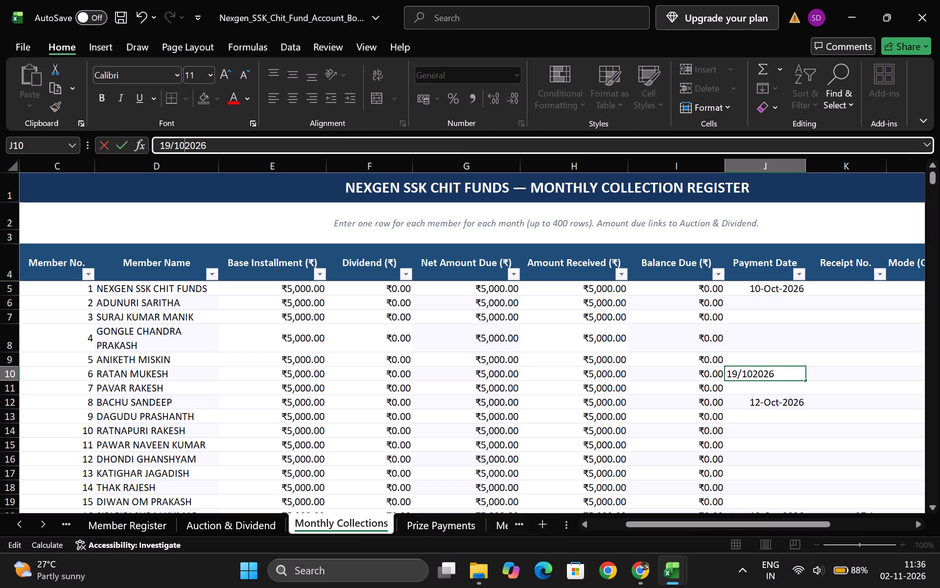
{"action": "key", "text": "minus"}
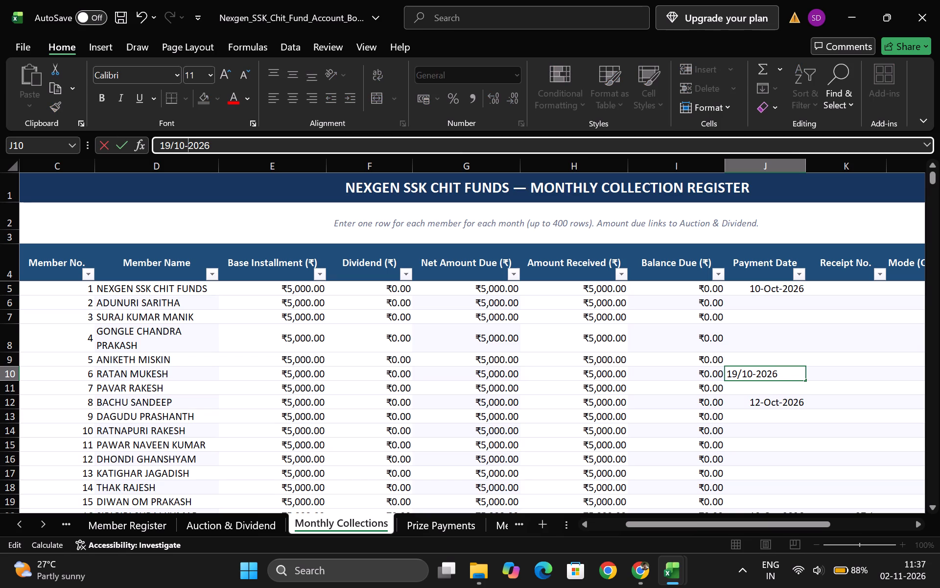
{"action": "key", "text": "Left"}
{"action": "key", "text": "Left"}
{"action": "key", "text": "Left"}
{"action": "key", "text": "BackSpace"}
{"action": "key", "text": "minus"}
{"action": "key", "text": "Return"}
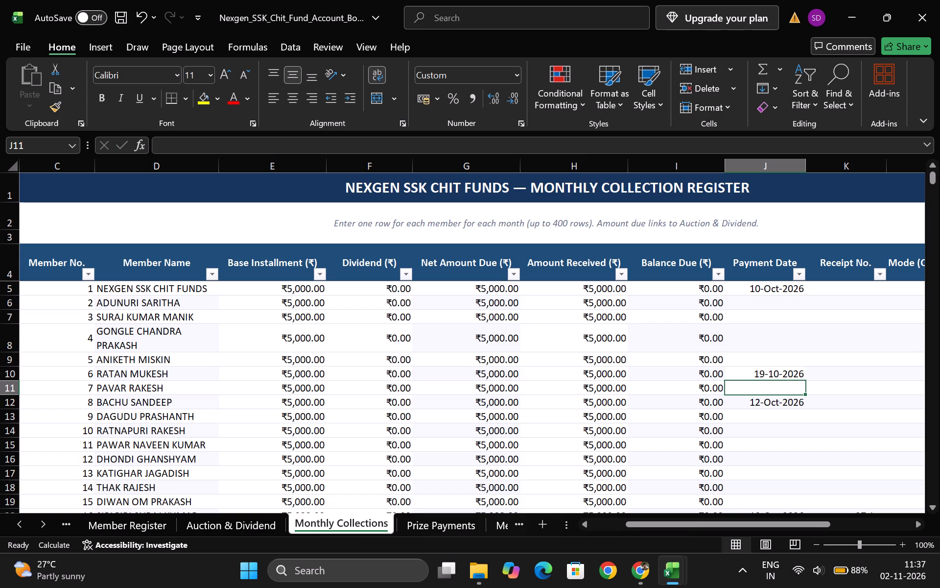
Copy member no. 1's formatted payment date over member no. 6's payment date and change it to 19-10-2026.
{"action": "left_click", "coordinate": [781, 373]}
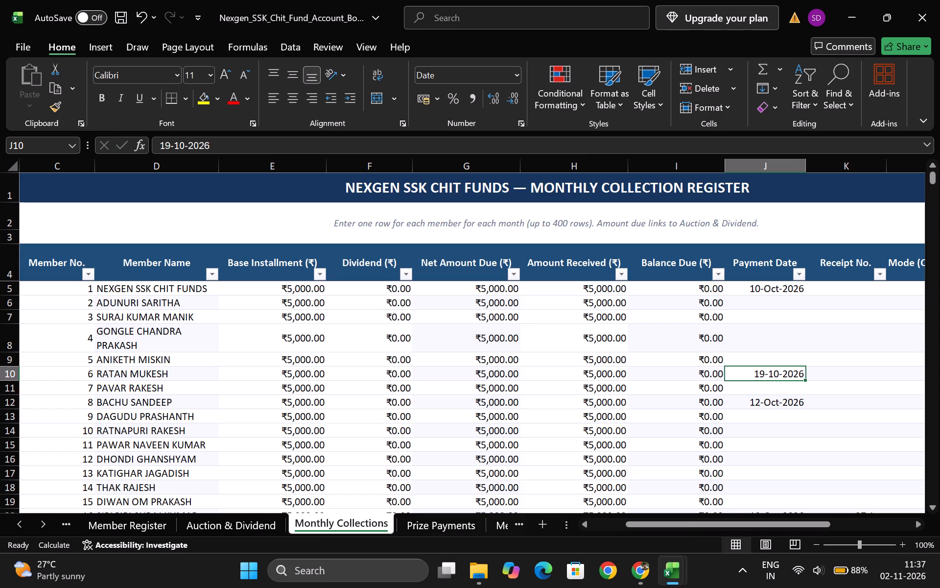
{"action": "left_click", "coordinate": [845, 405]}
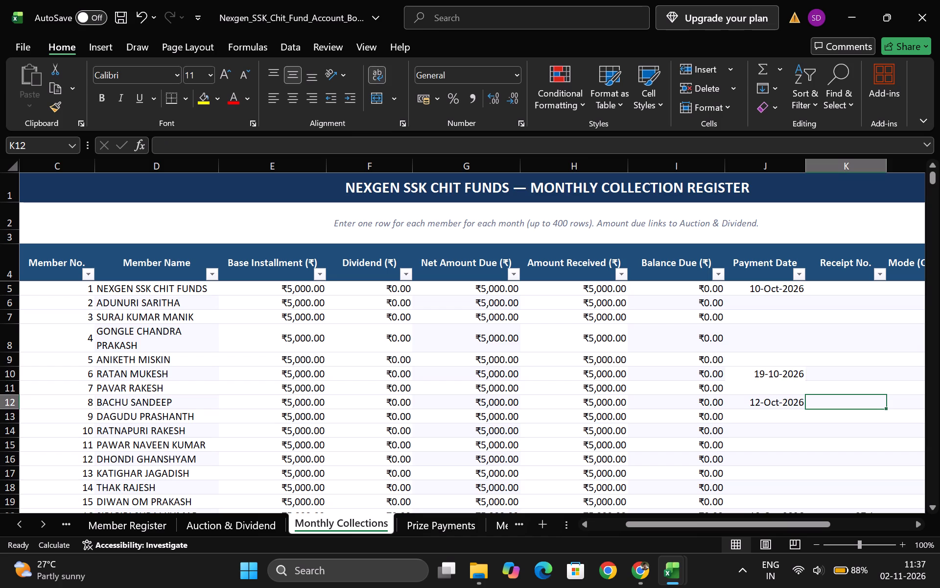
{"action": "left_click", "coordinate": [772, 288]}
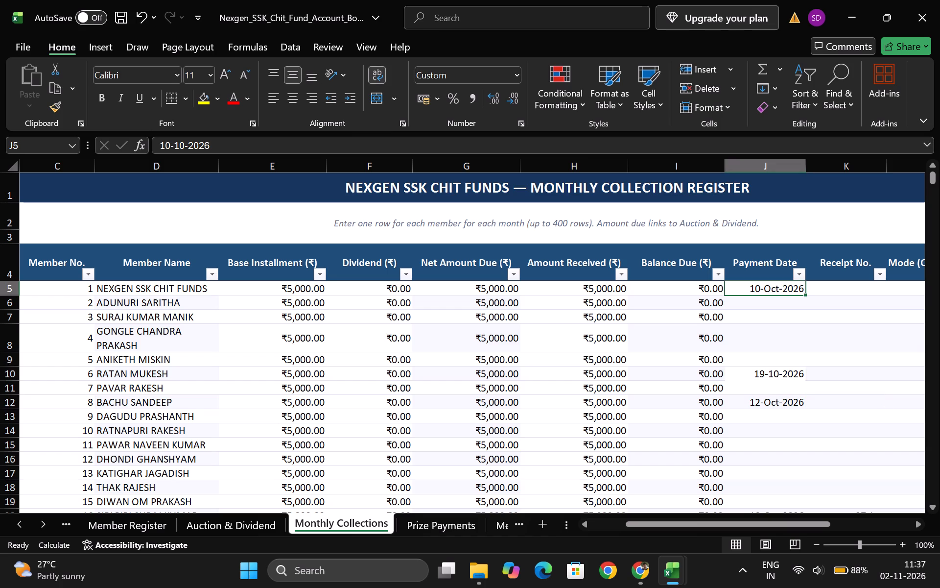
{"action": "key", "text": "ctrl+c"}
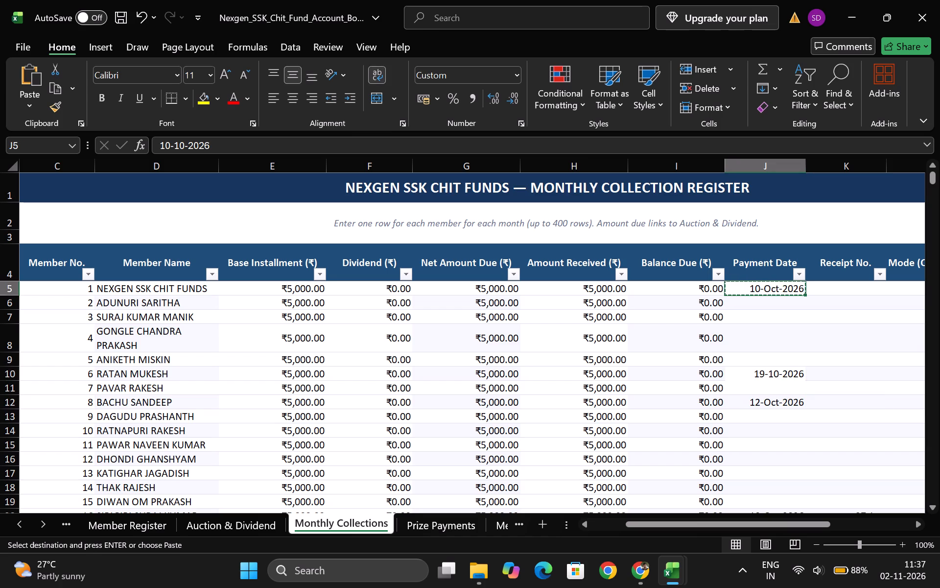
{"action": "left_click", "coordinate": [775, 376]}
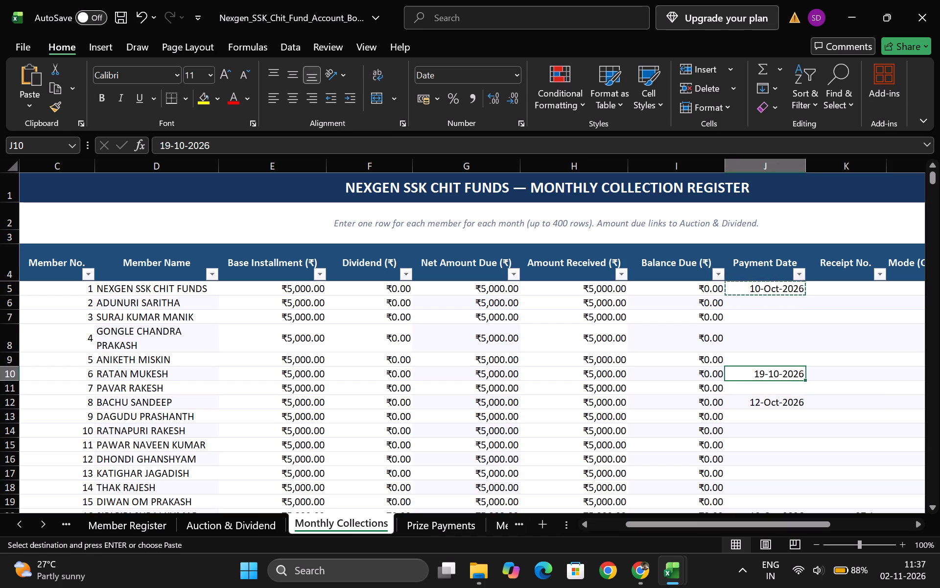
{"action": "key", "text": "ctrl+v"}
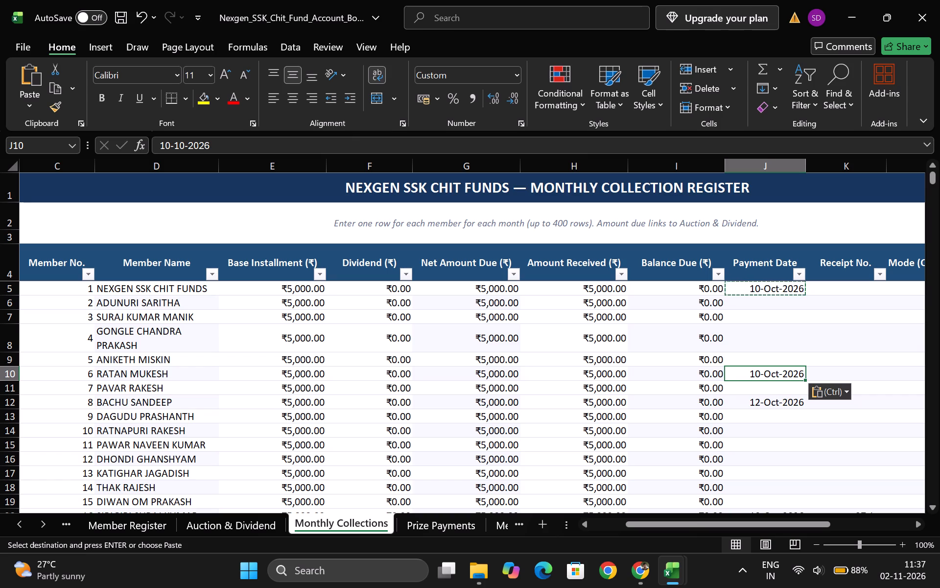
{"action": "left_click", "coordinate": [168, 144]}
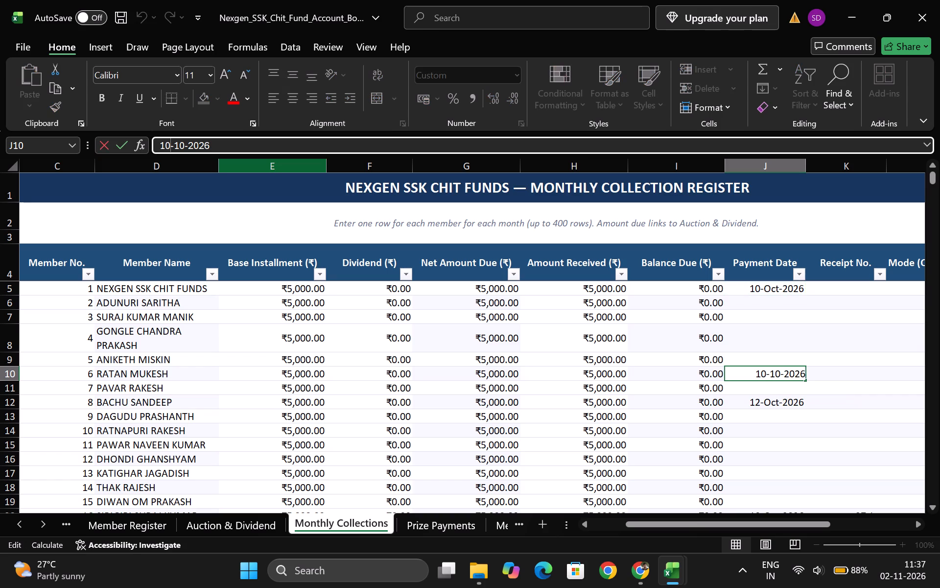
{"action": "key", "text": "BackSpace"}
{"action": "key", "text": "9"}
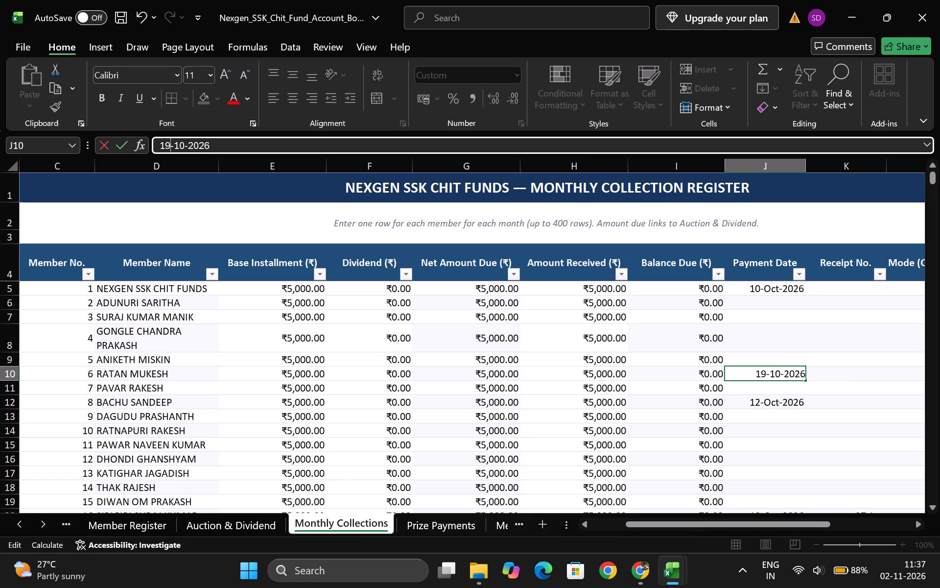
{"action": "key", "text": "Return"}
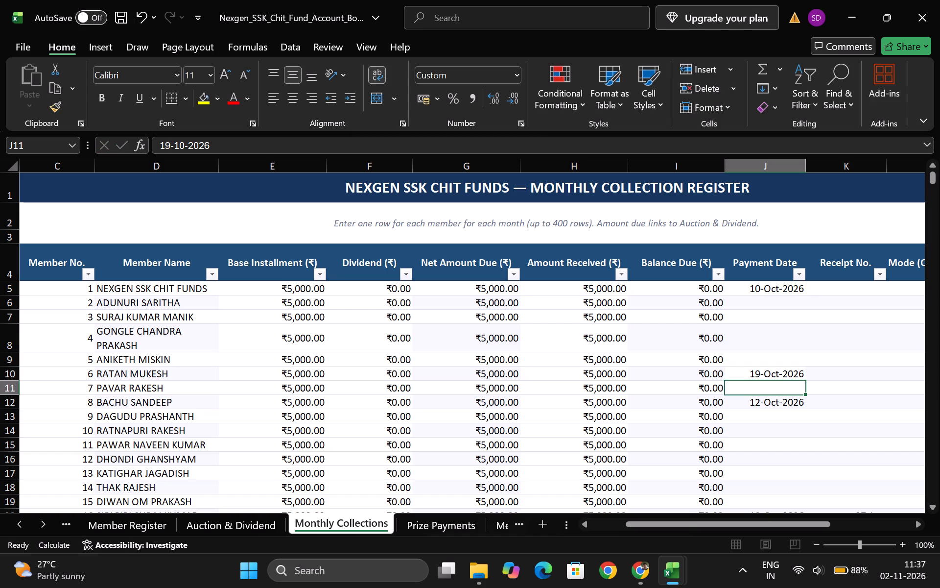
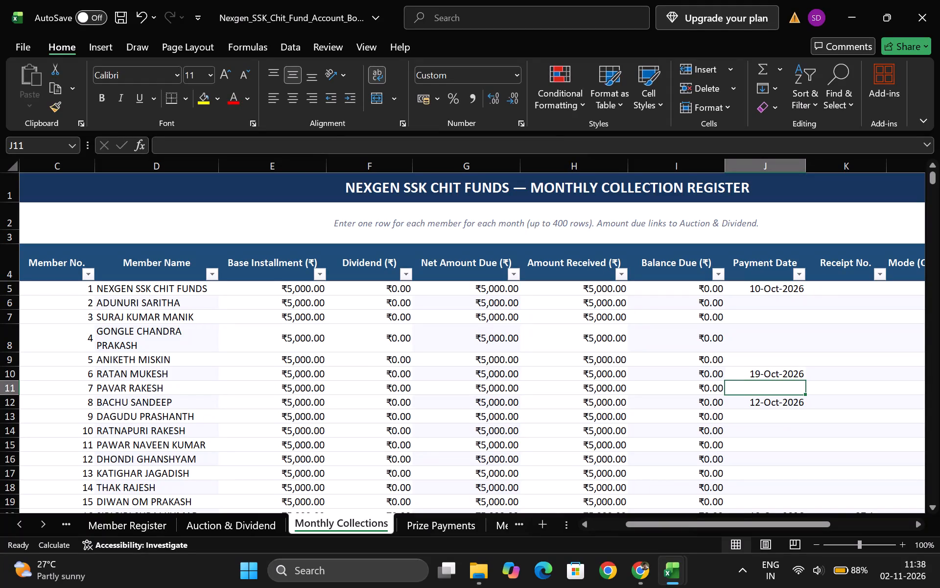
Look up chit no. 15's receipt date in myFile (3).xlsx and enter 18-10-2026 as member no. 15's payment date in Monthly Collections.
{"action": "key", "text": "ctrl+Tab"}
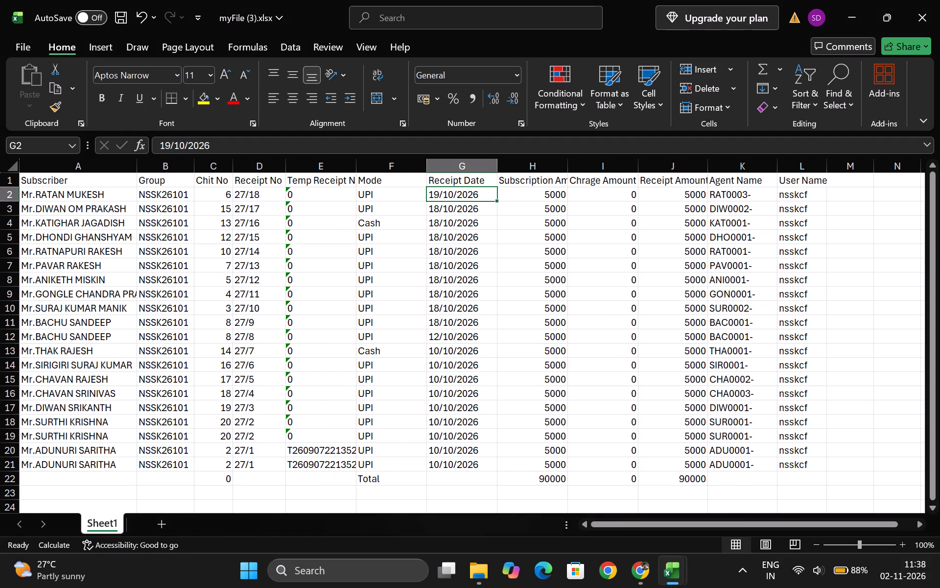
{"action": "key", "text": "ctrl+Tab"}
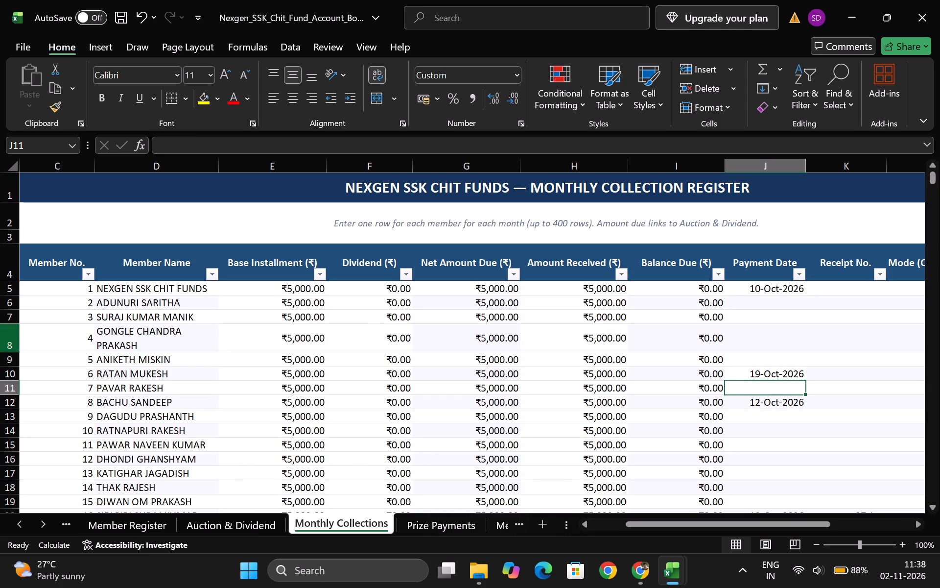
{"action": "scroll", "coordinate": [144, 477], "scroll_direction": "down", "scroll_amount": 1}
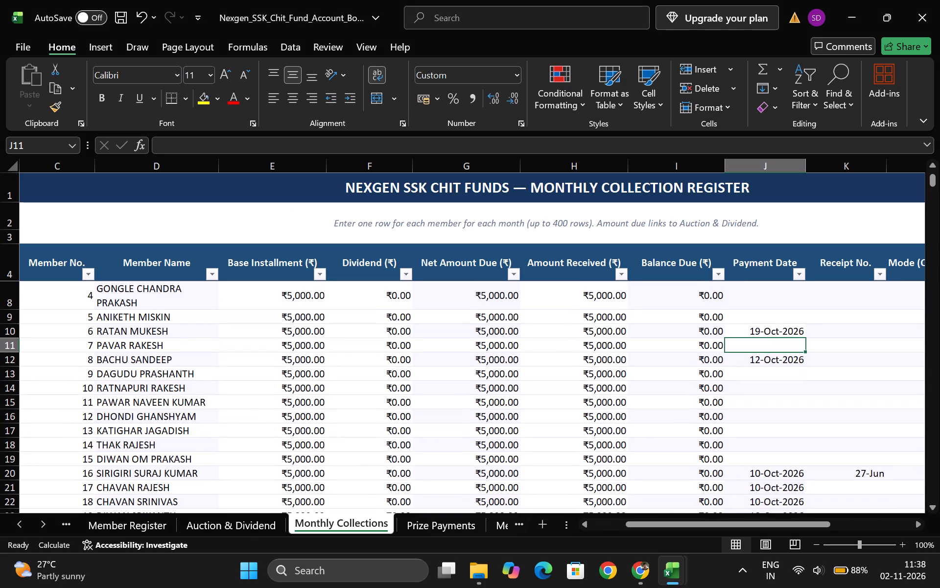
{"action": "left_click", "coordinate": [770, 463]}
{"action": "type", "text": "18-10-2026"}
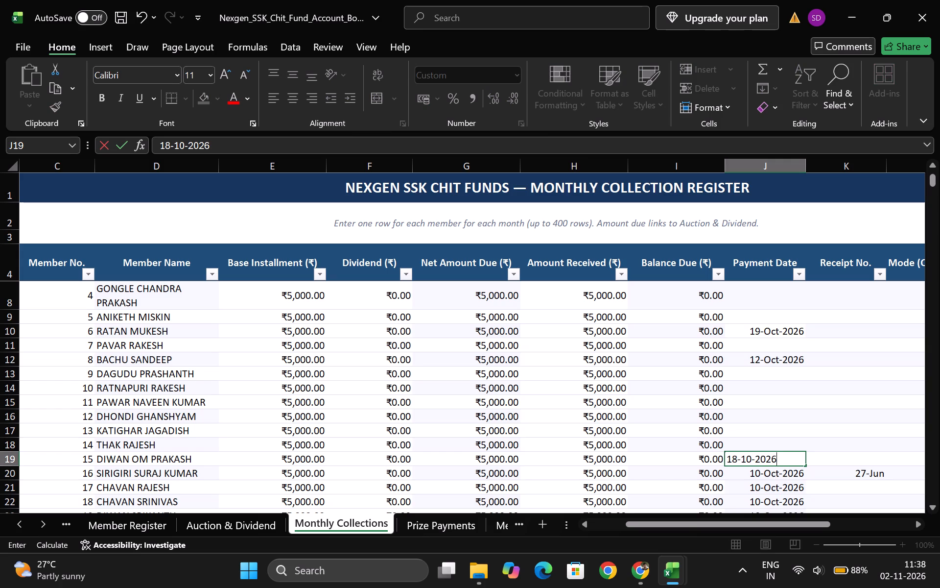
{"action": "key", "text": "Return"}
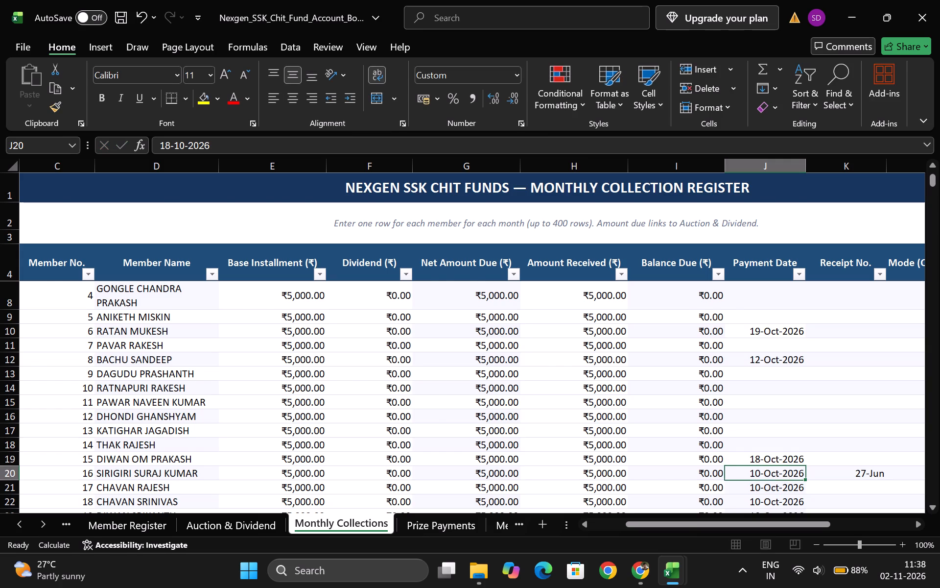
Return to myFile (3).xlsx to check the receipt date of the next chit number.
{"action": "key", "text": "ctrl+Tab"}
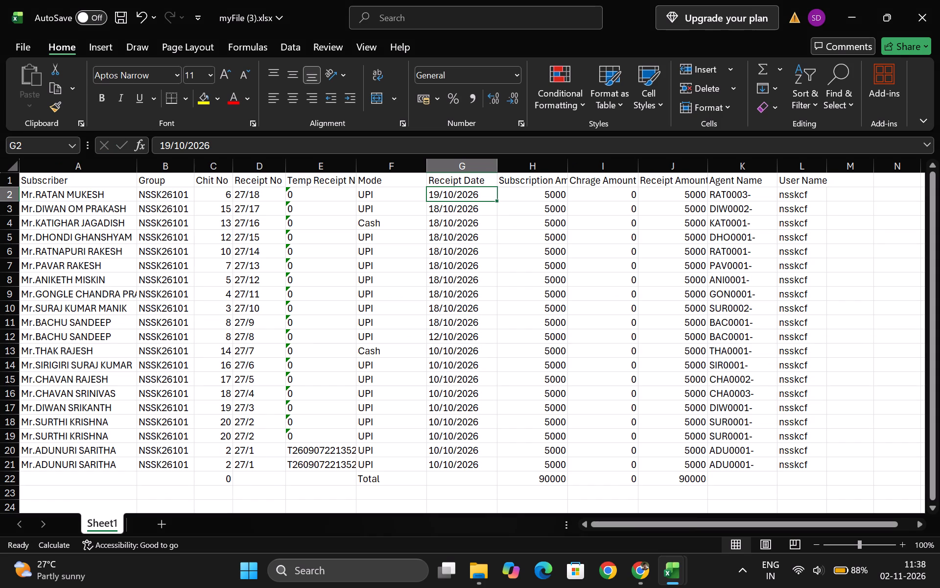
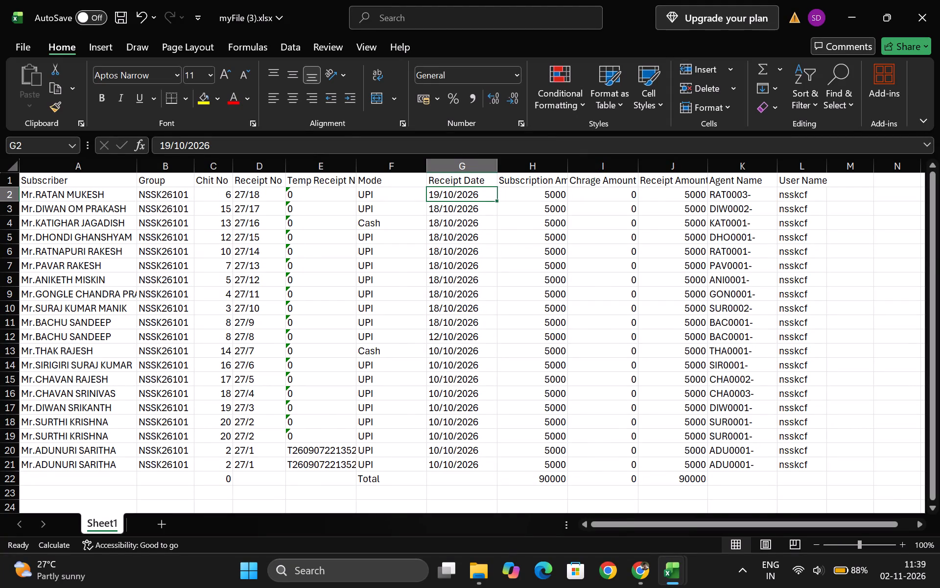
Copy member no. 15's payment date, 18-10-2026, to members no. 13 and 12 in Monthly Collections, checking chit 13's receipt date in myFile (3).xlsx.
{"action": "key", "text": "ctrl+Tab"}
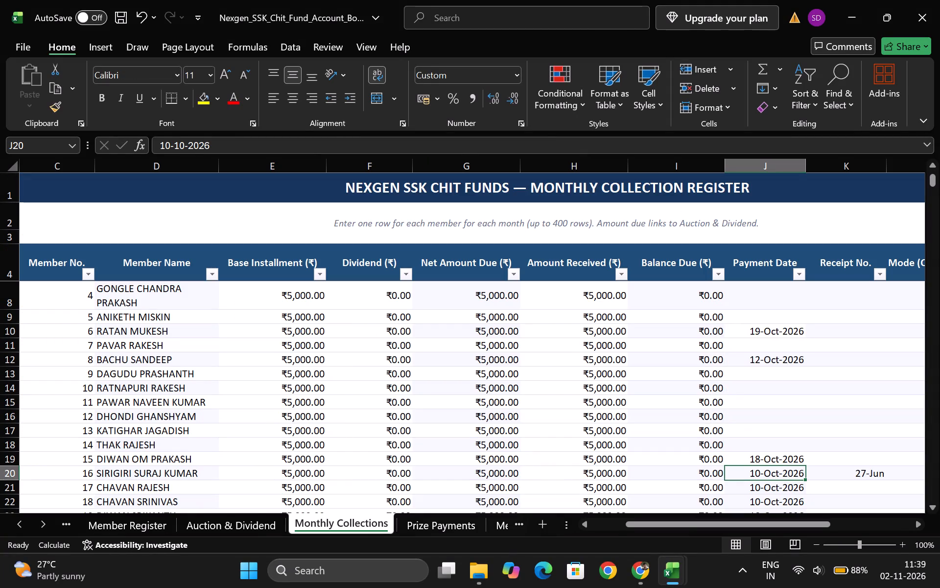
{"action": "left_click", "coordinate": [778, 459]}
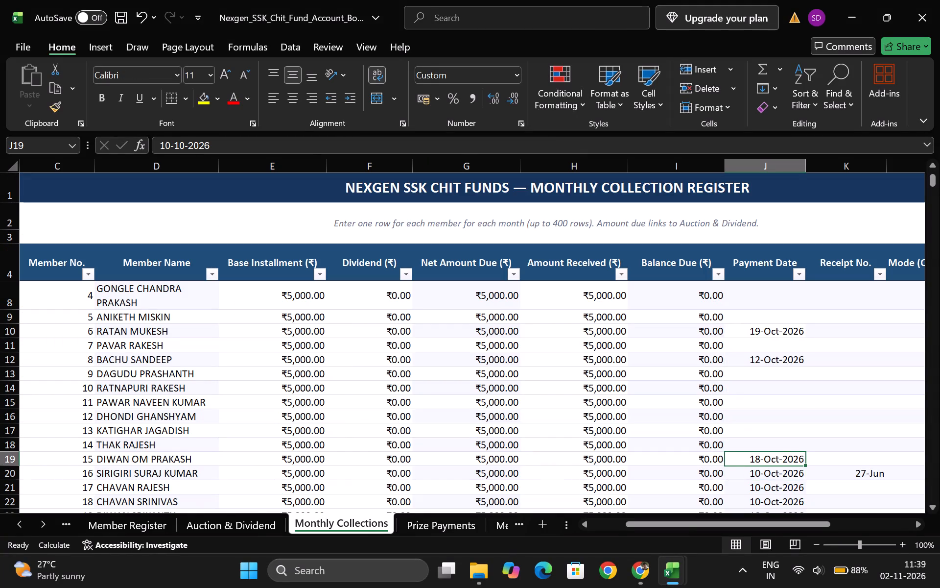
{"action": "key", "text": "ctrl+c"}
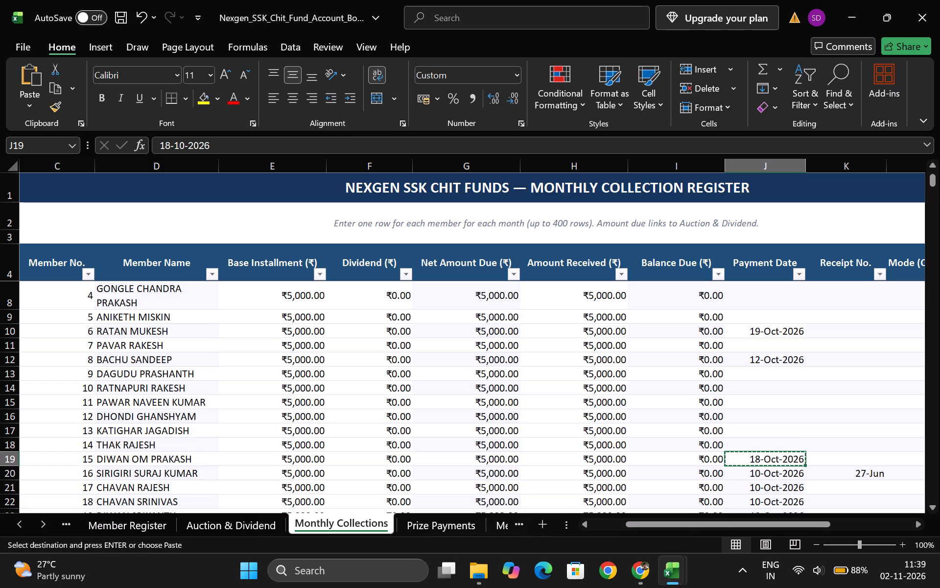
{"action": "left_click", "coordinate": [751, 431]}
{"action": "key", "text": "ctrl+v"}
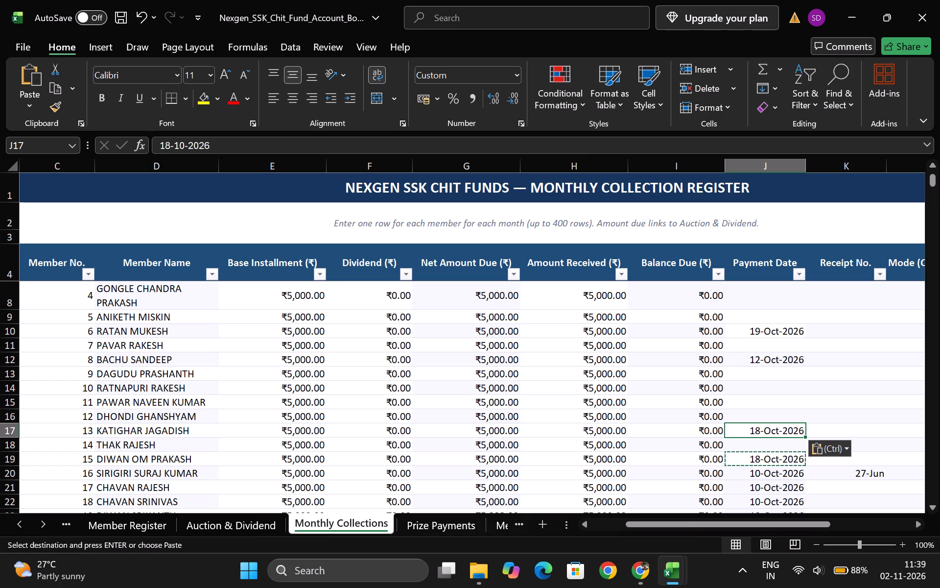
{"action": "key", "text": "ctrl+Tab"}
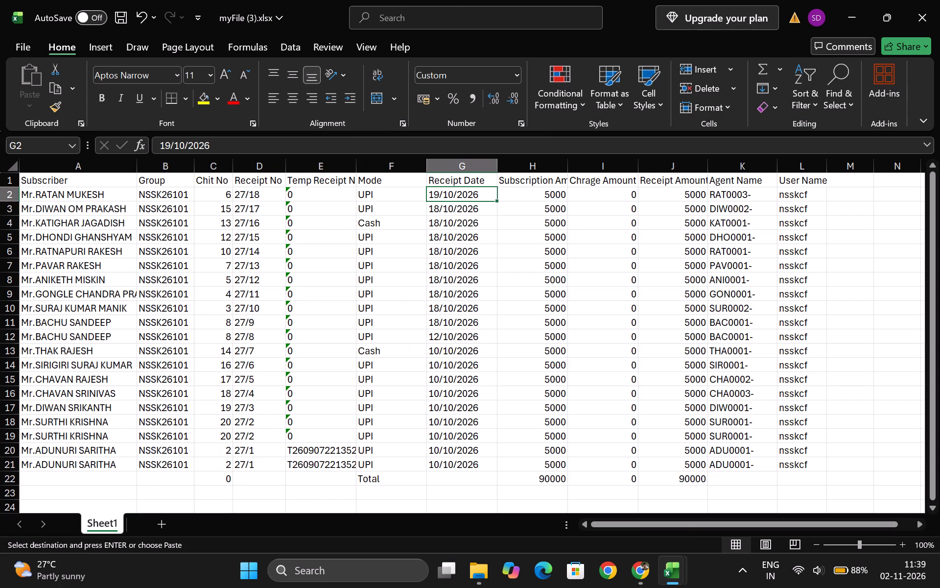
{"action": "left_click", "coordinate": [439, 223]}
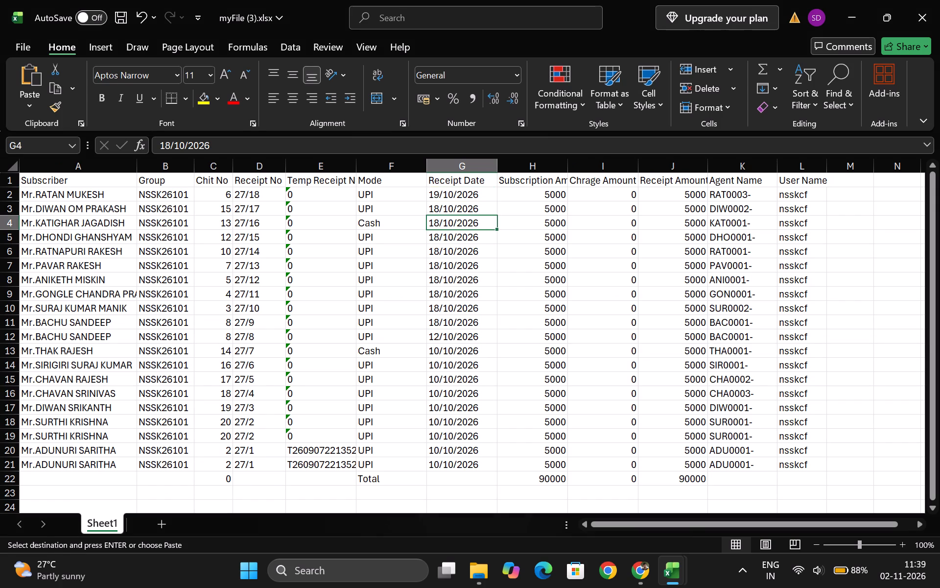
{"action": "key", "text": "ctrl+Tab"}
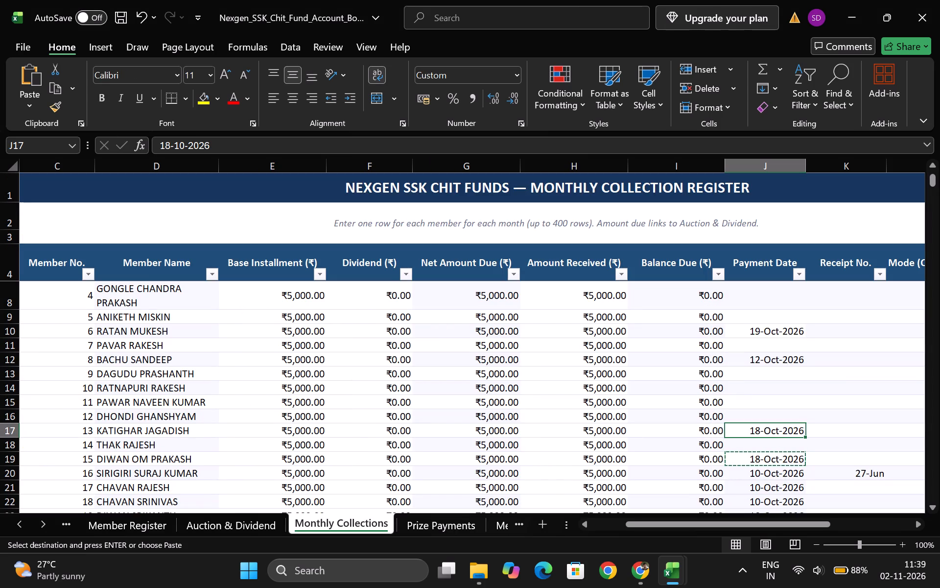
{"action": "left_click", "coordinate": [760, 418]}
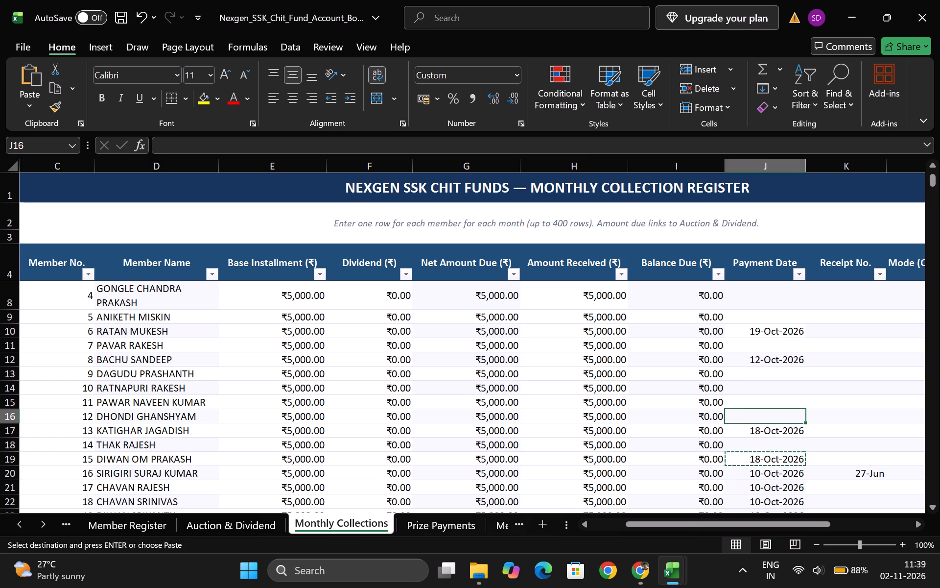
{"action": "key", "text": "ctrl+v"}
Check the next chit numbers in myFile (3).xlsx and fill 18-10-2026 as the payment date of members no. 10 and 5.
{"action": "key", "text": "ctrl+Tab"}
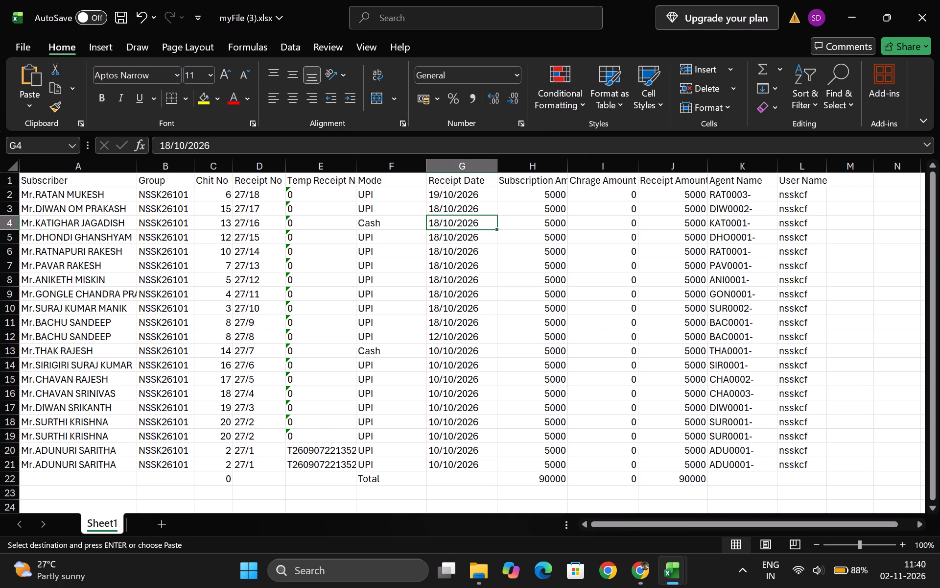
{"action": "key", "text": "ctrl+Tab"}
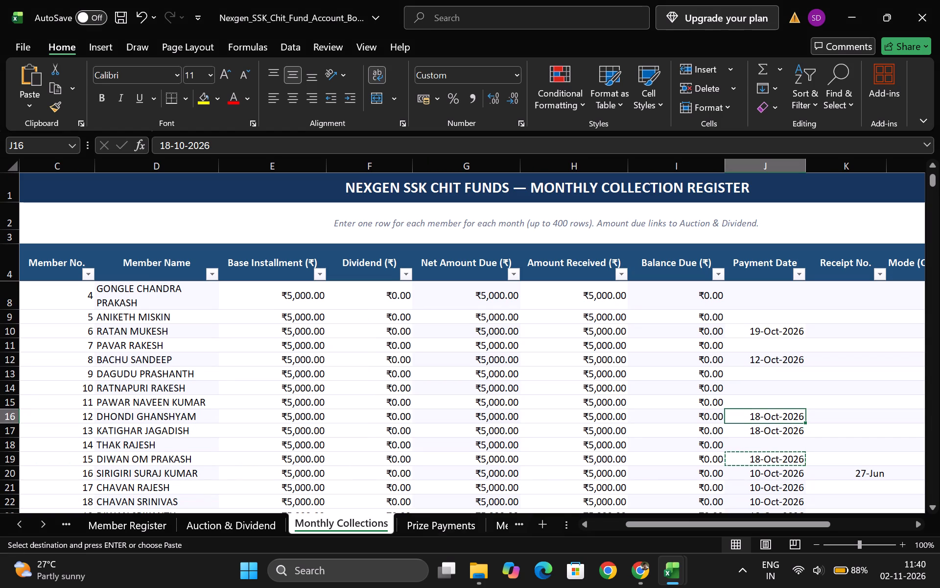
{"action": "left_click", "coordinate": [775, 385]}
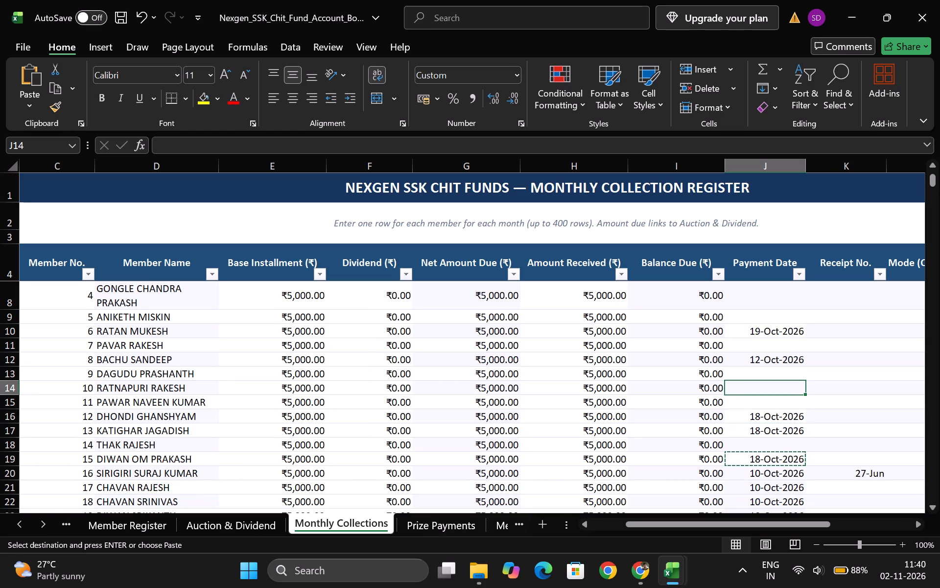
{"action": "key", "text": "ctrl+v"}
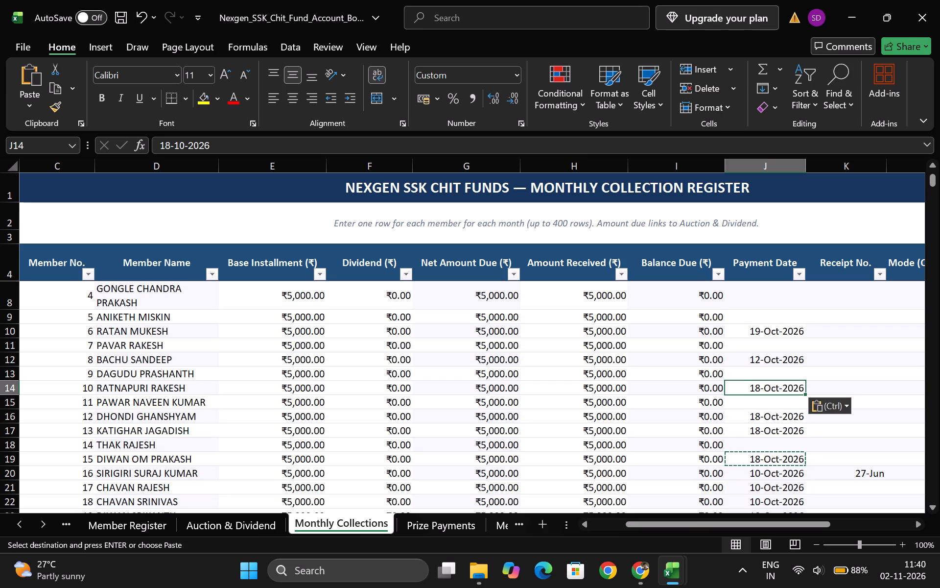
{"action": "scroll", "coordinate": [241, 380], "scroll_direction": "down", "scroll_amount": 1}
{"action": "scroll", "coordinate": [241, 381], "scroll_direction": "up", "scroll_amount": 1}
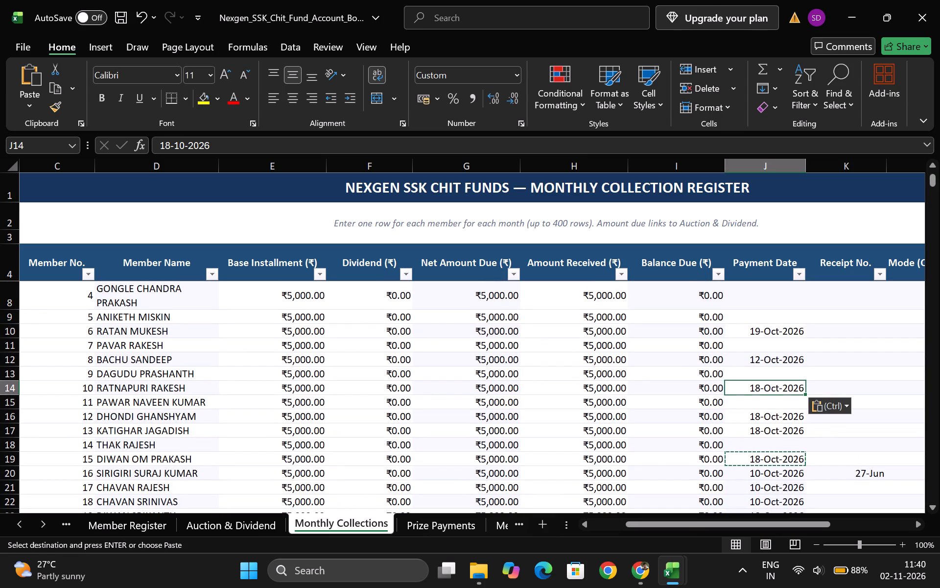
{"action": "left_click", "coordinate": [773, 320]}
{"action": "key", "text": "ctrl+v"}
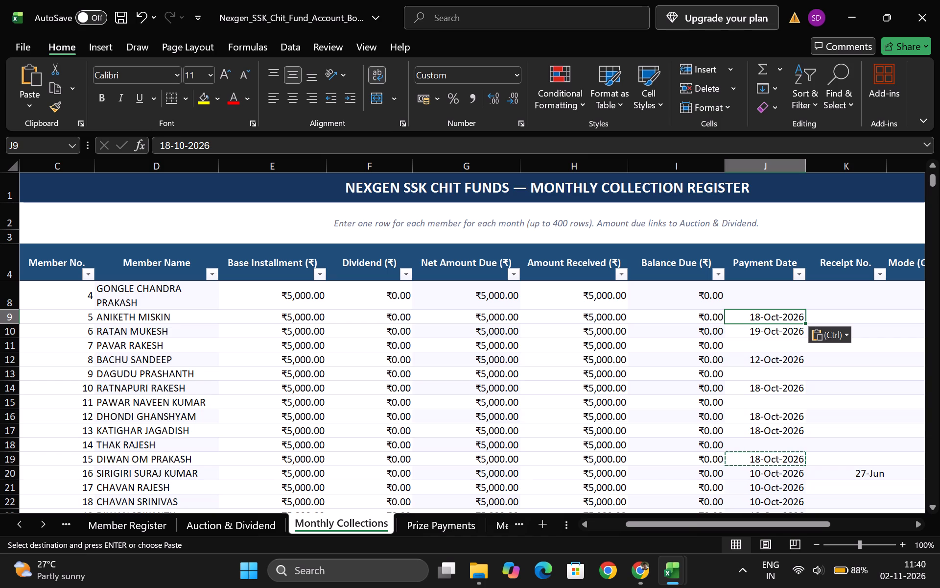
Check the receipt dates in myFile (3).xlsx and set member no. 8's payment date to 18-10-2026 in Monthly Collections.
{"action": "key", "text": "ctrl+Tab"}
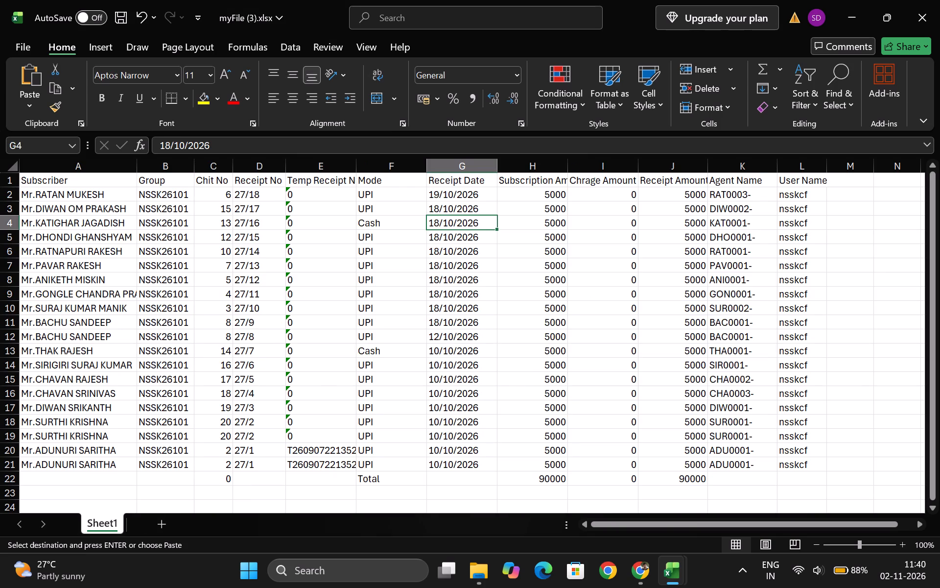
{"action": "left_click", "coordinate": [437, 282]}
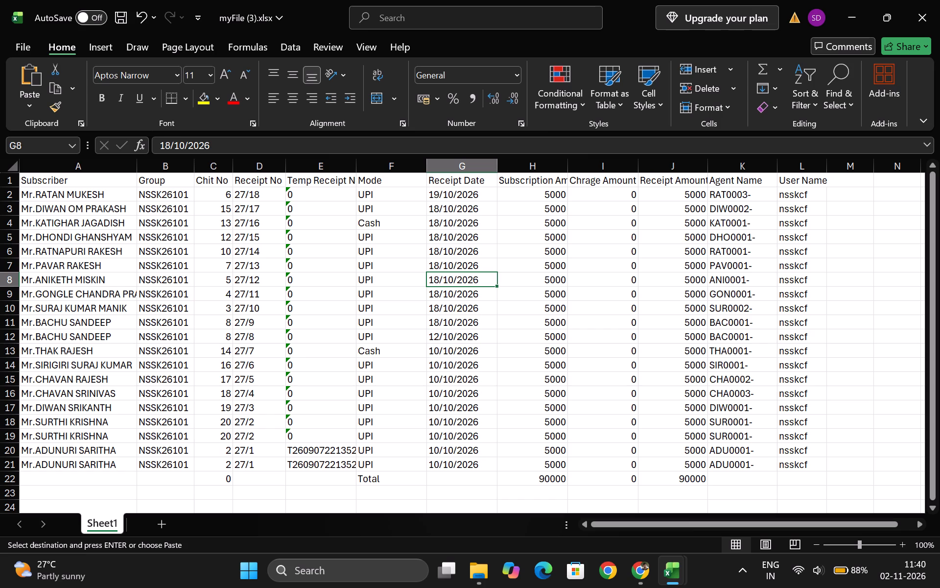
{"action": "key", "text": "ctrl+Tab"}
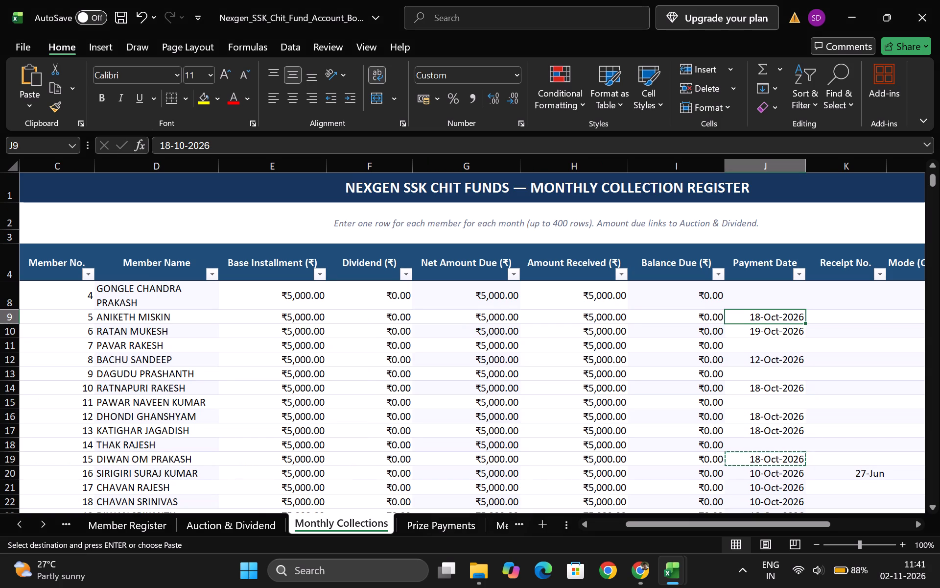
{"action": "left_click", "coordinate": [763, 363]}
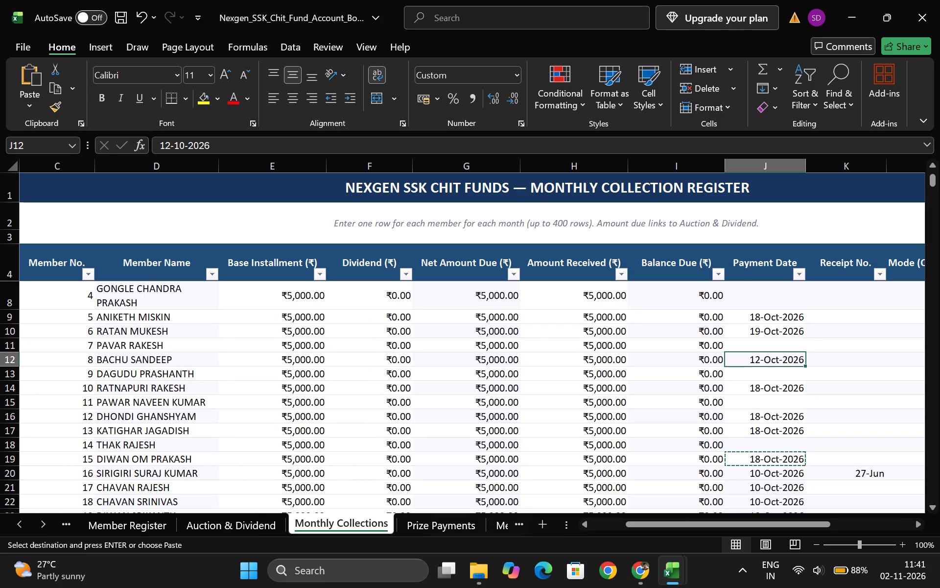
{"action": "left_click", "coordinate": [167, 147]}
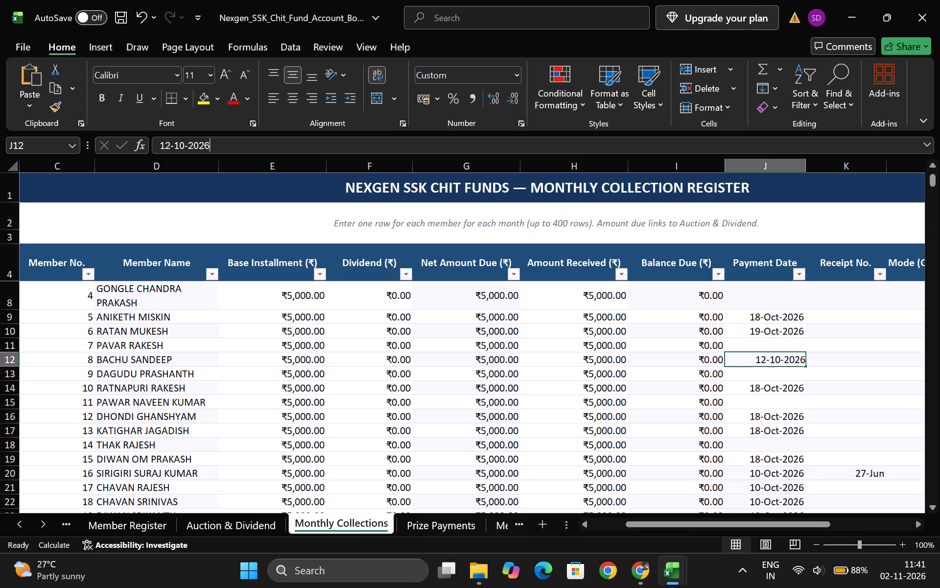
{"action": "left_click", "coordinate": [173, 147]}
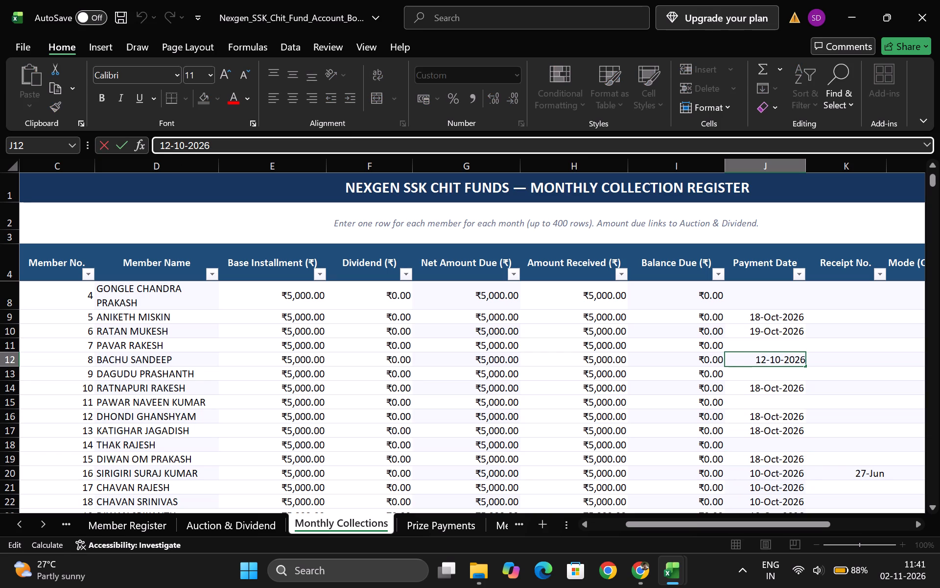
{"action": "left_click", "coordinate": [169, 144]}
{"action": "key", "text": "BackSpace"}
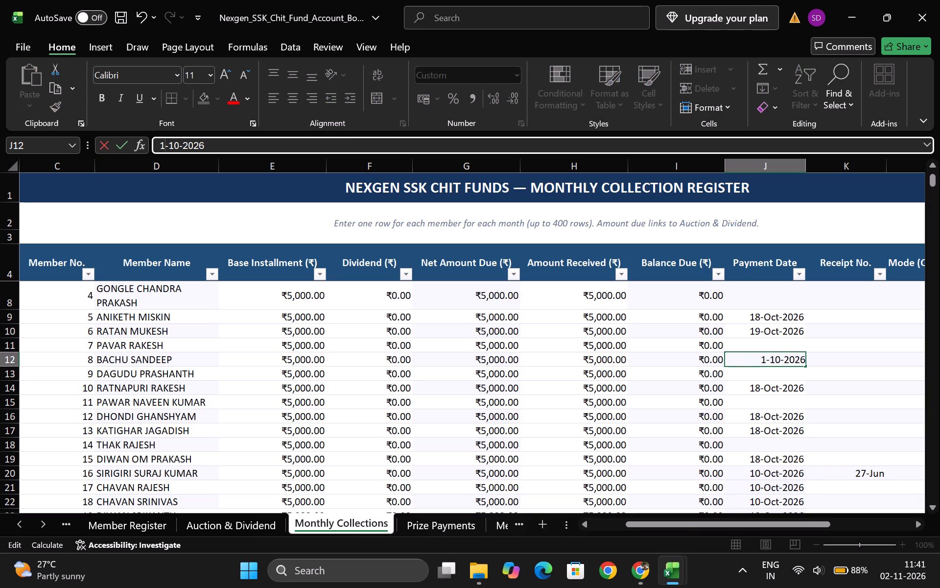
{"action": "key", "text": "8"}
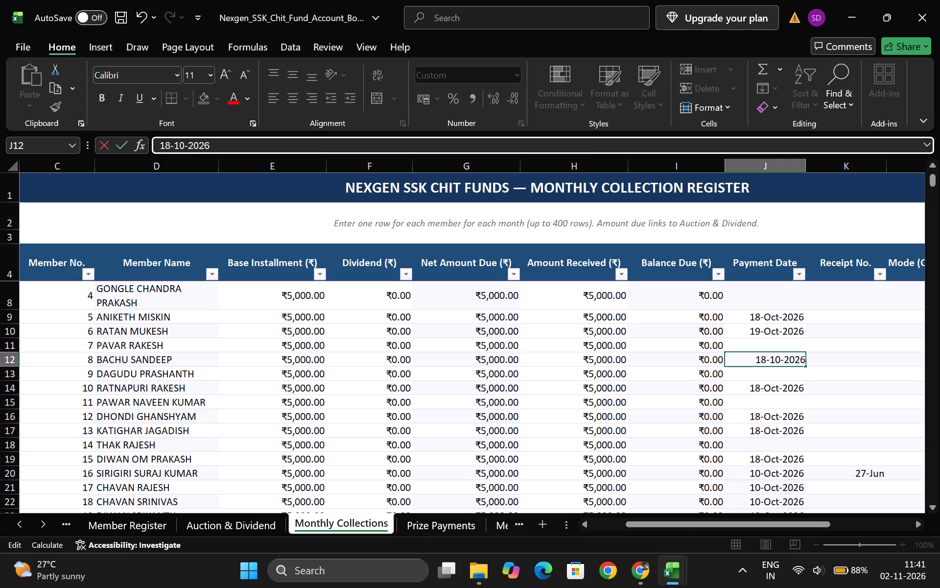
{"action": "key", "text": "Return"}
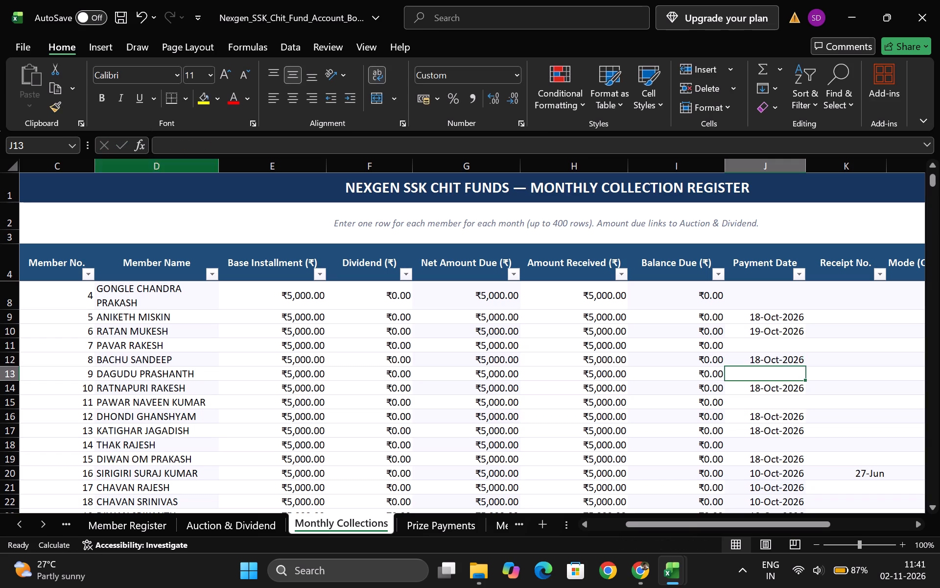
Copy member no. 5's payment date, 18-10-2026, to members no. 3 and 4 in Monthly Collections.
{"action": "scroll", "coordinate": [235, 408], "scroll_direction": "down", "scroll_amount": 1}
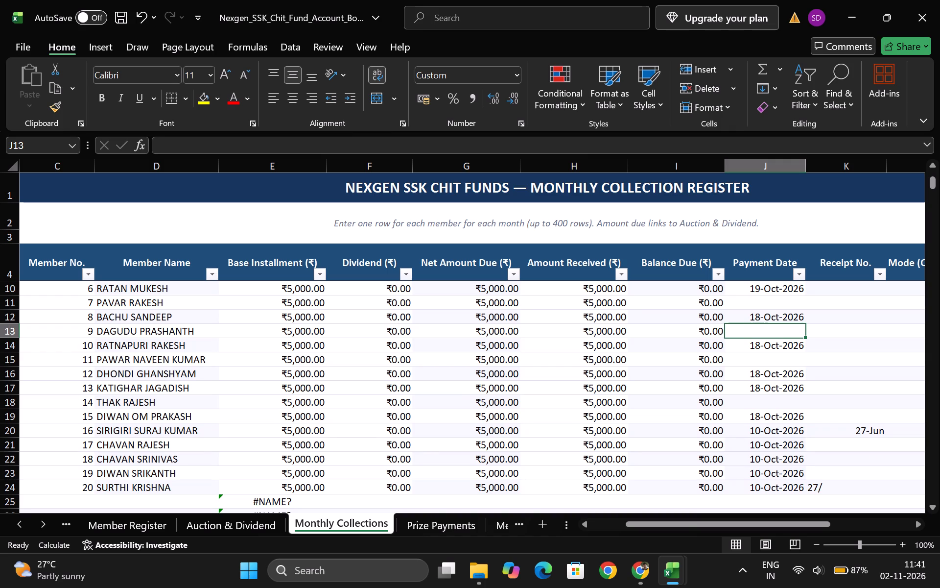
{"action": "scroll", "coordinate": [190, 413], "scroll_direction": "up", "scroll_amount": 3}
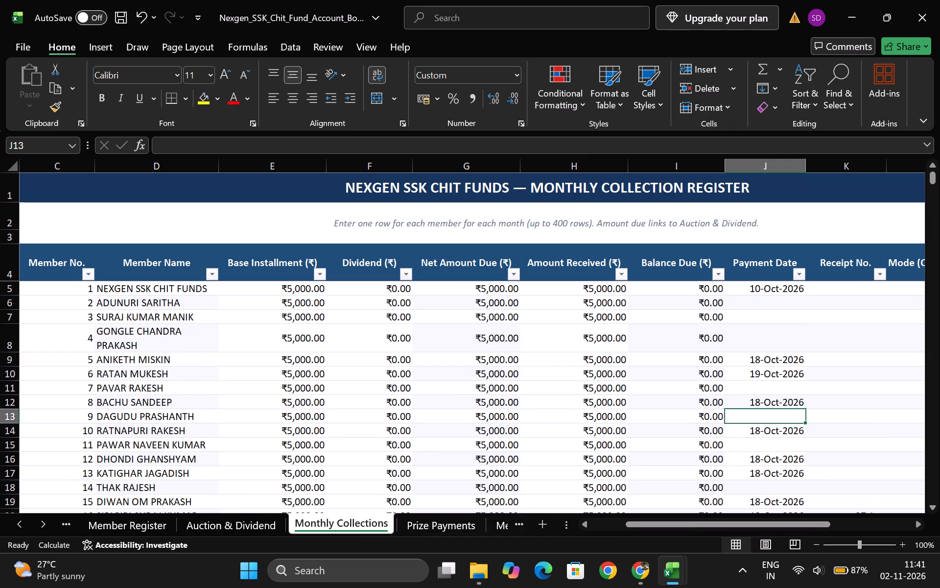
{"action": "left_click", "coordinate": [767, 316]}
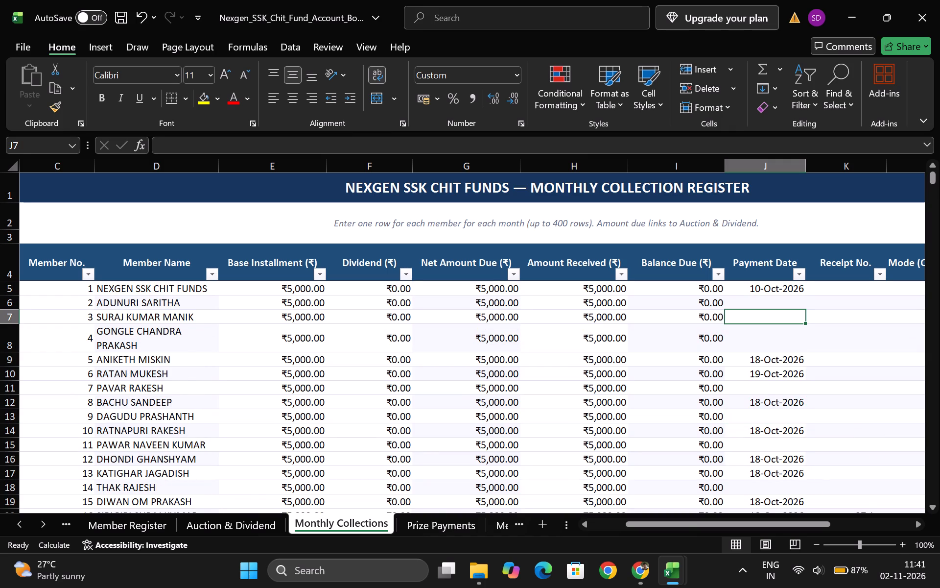
{"action": "key", "text": "ctrl+v"}
{"action": "key", "text": "ctrl+v"}
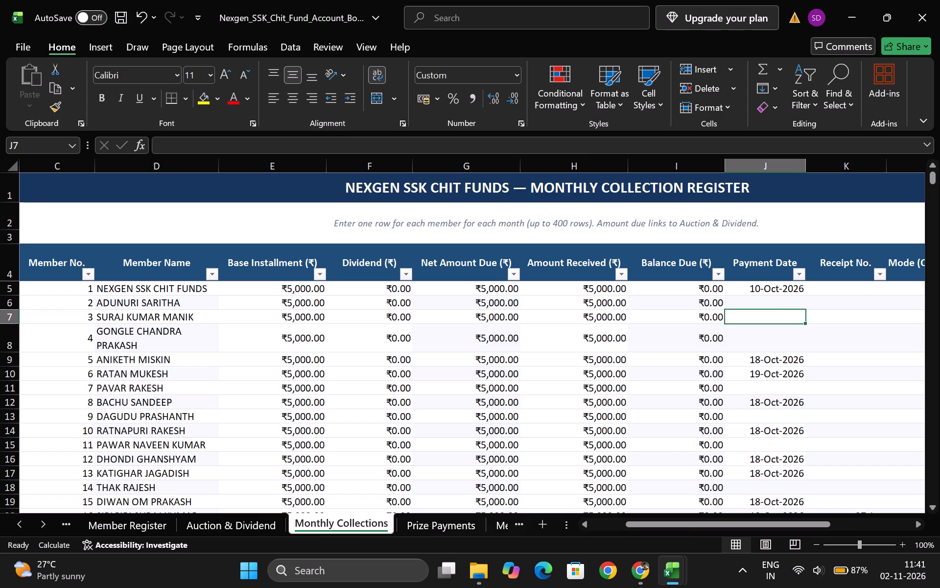
{"action": "left_click", "coordinate": [783, 365]}
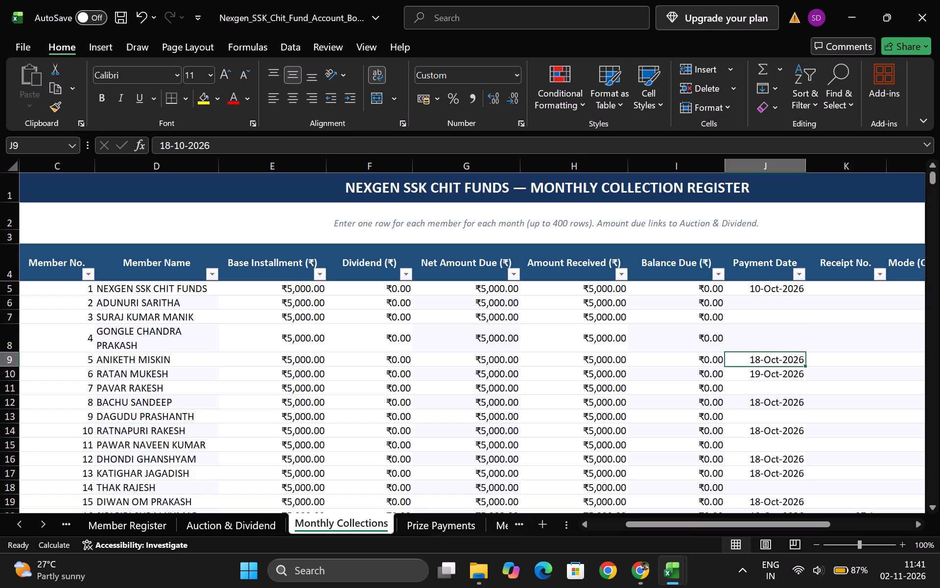
{"action": "key", "text": "ctrl+c"}
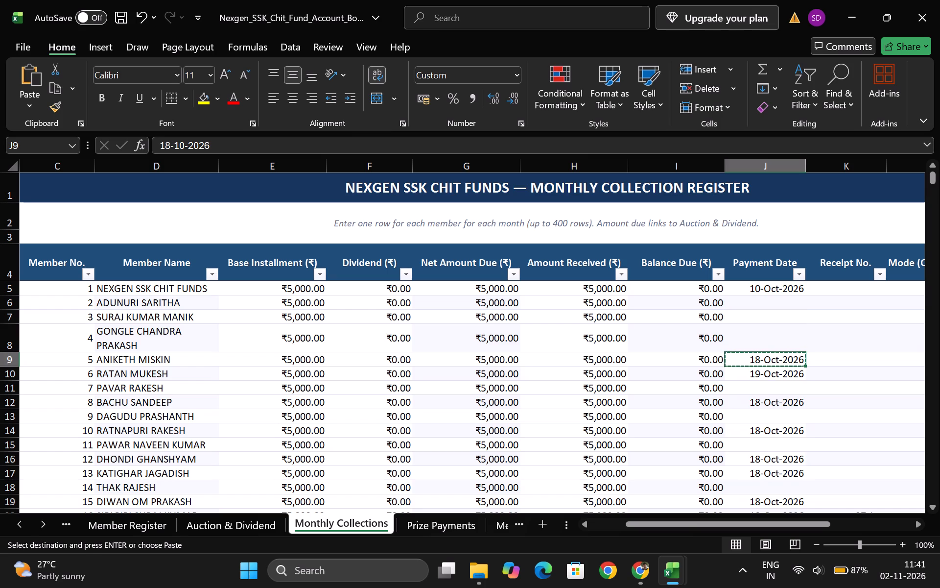
{"action": "left_click", "coordinate": [769, 316]}
{"action": "key", "text": "ctrl+v"}
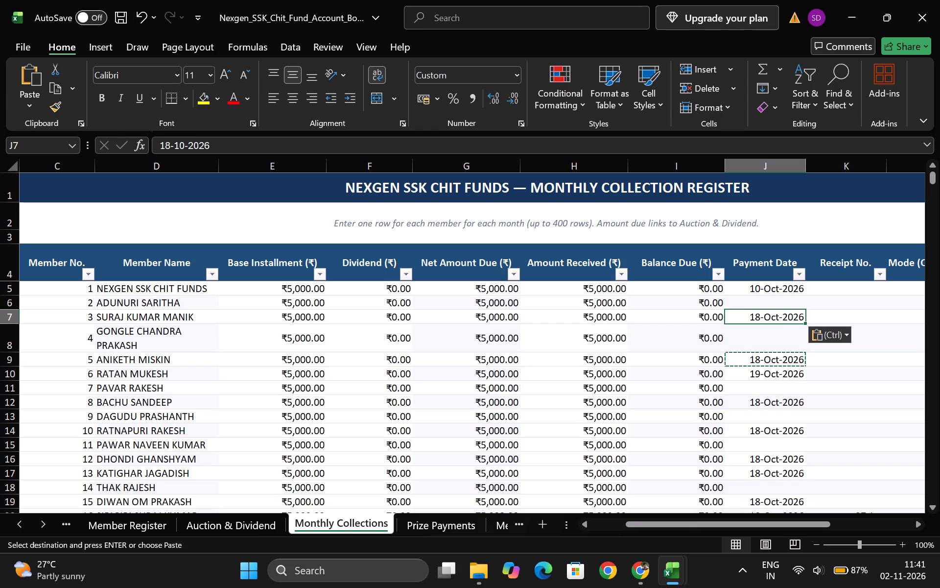
{"action": "left_click", "coordinate": [753, 344]}
{"action": "key", "text": "ctrl+v"}
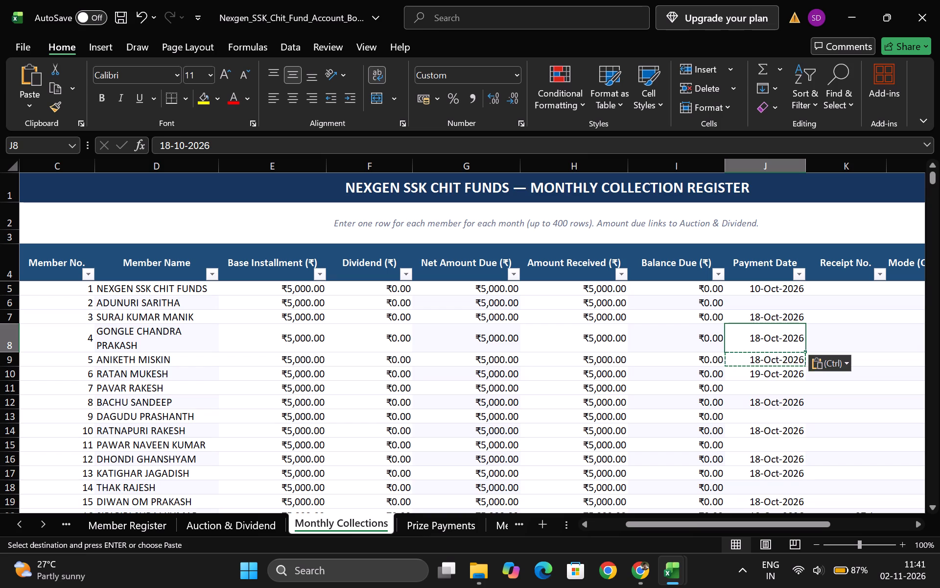
Copy member no. 16's payment date, 10-10-2026, to member no. 14 in Monthly Collections.
{"action": "scroll", "coordinate": [849, 405], "scroll_direction": "down", "scroll_amount": 1}
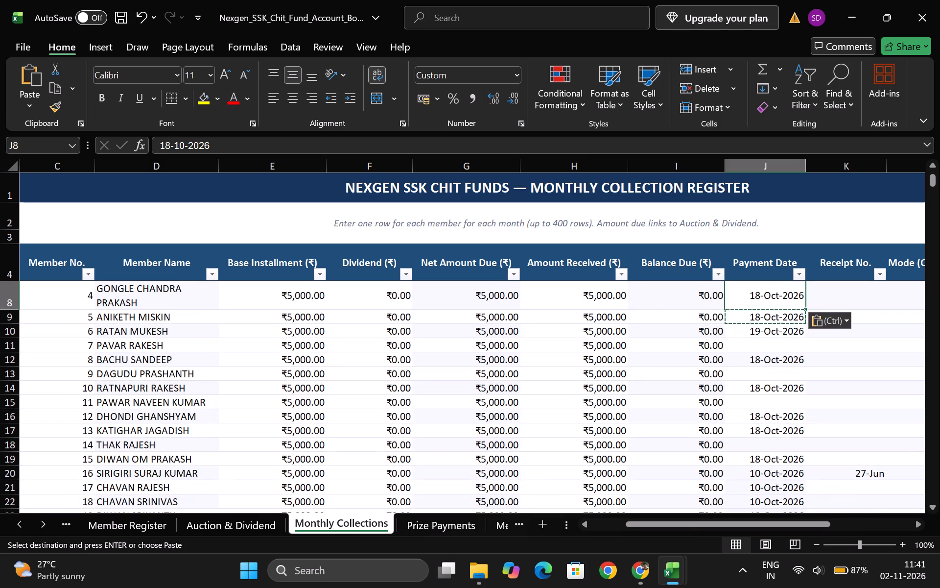
{"action": "left_click", "coordinate": [771, 443]}
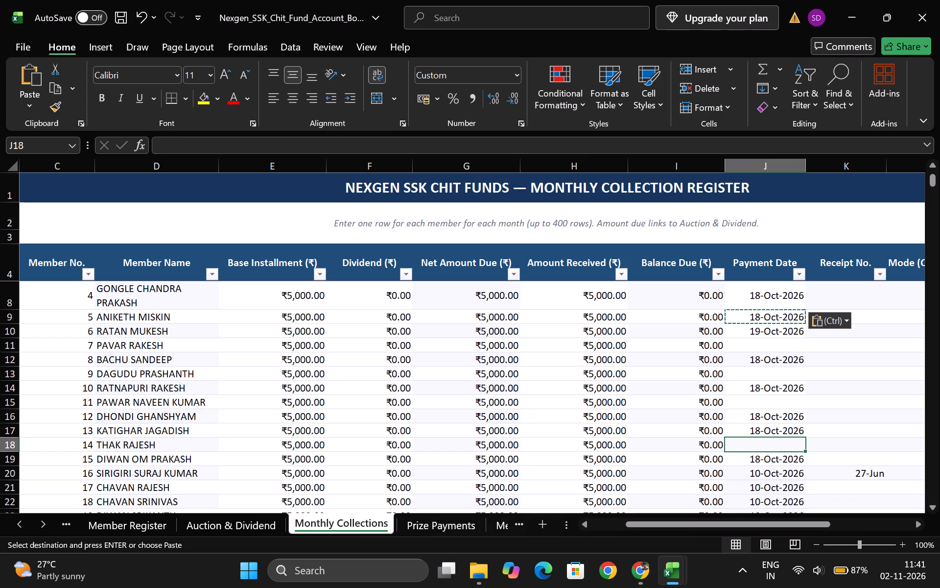
{"action": "left_click", "coordinate": [779, 475]}
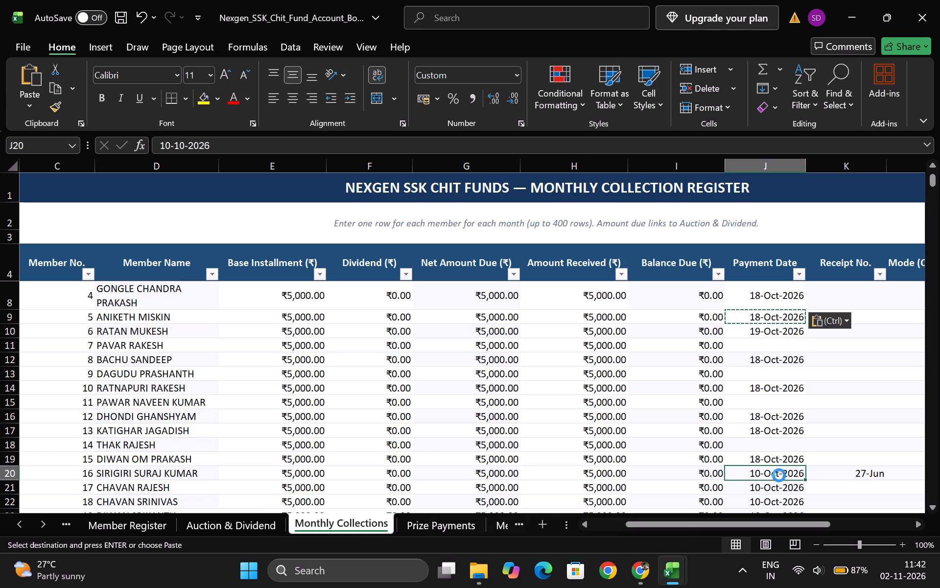
{"action": "key", "text": "ctrl+c"}
{"action": "left_click", "coordinate": [782, 451]}
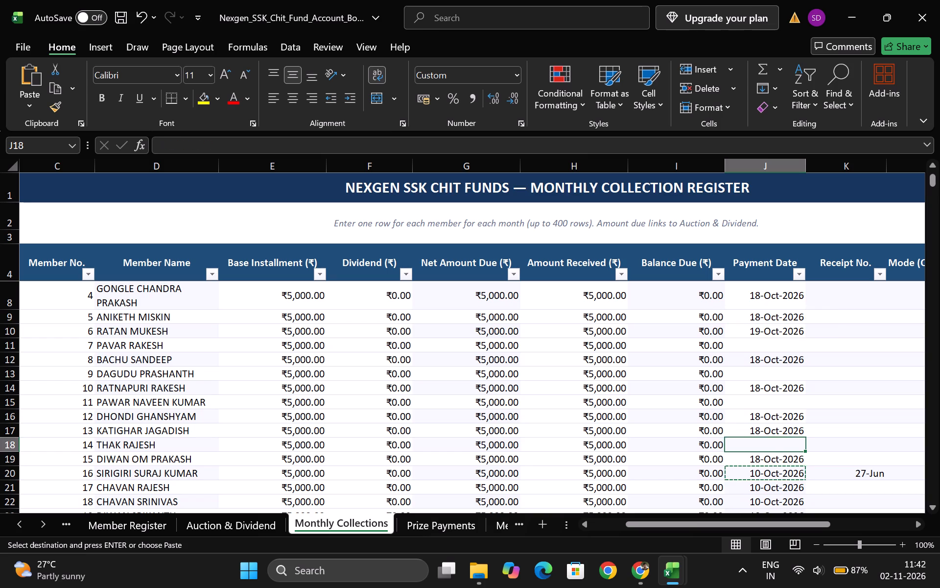
{"action": "key", "text": "ctrl+v"}
{"action": "left_click", "coordinate": [782, 451], "text": "ctrl"}
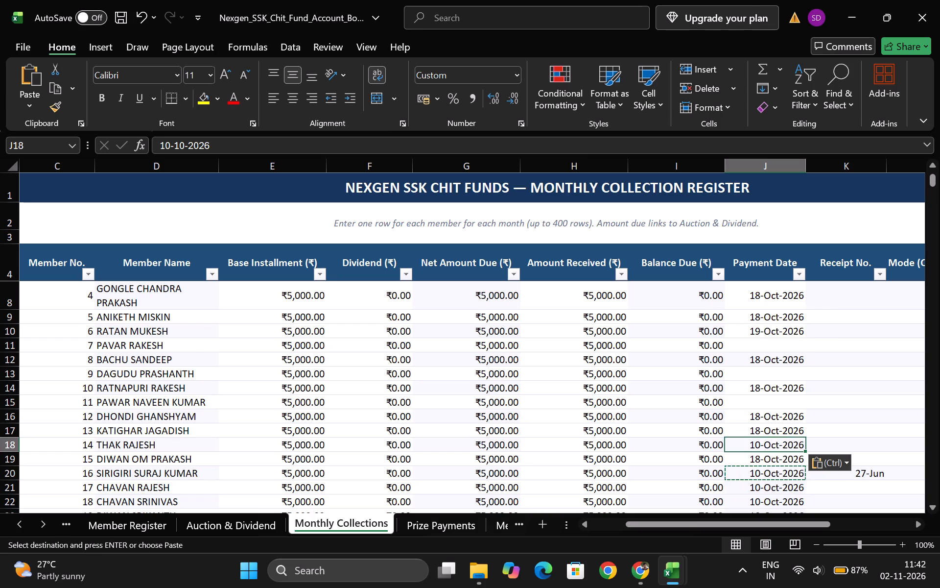
Compare the payment dates with myFile (3).xlsx and copy member no. 5's payment date, 18-10-2026, to member no. 7.
{"action": "scroll", "coordinate": [745, 469], "scroll_direction": "down", "scroll_amount": 2}
{"action": "scroll", "coordinate": [745, 469], "scroll_direction": "up", "scroll_amount": 3}
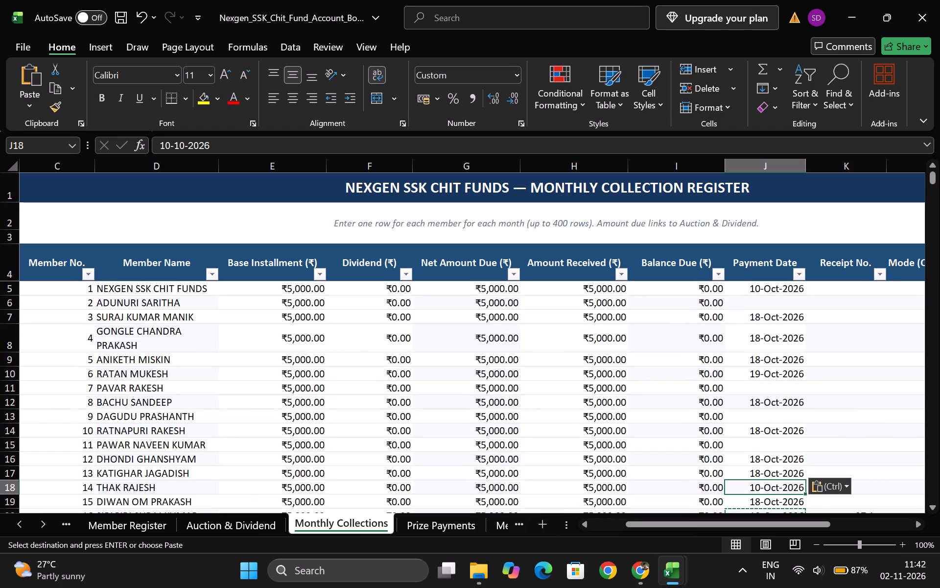
{"action": "key", "text": "ctrl+Tab"}
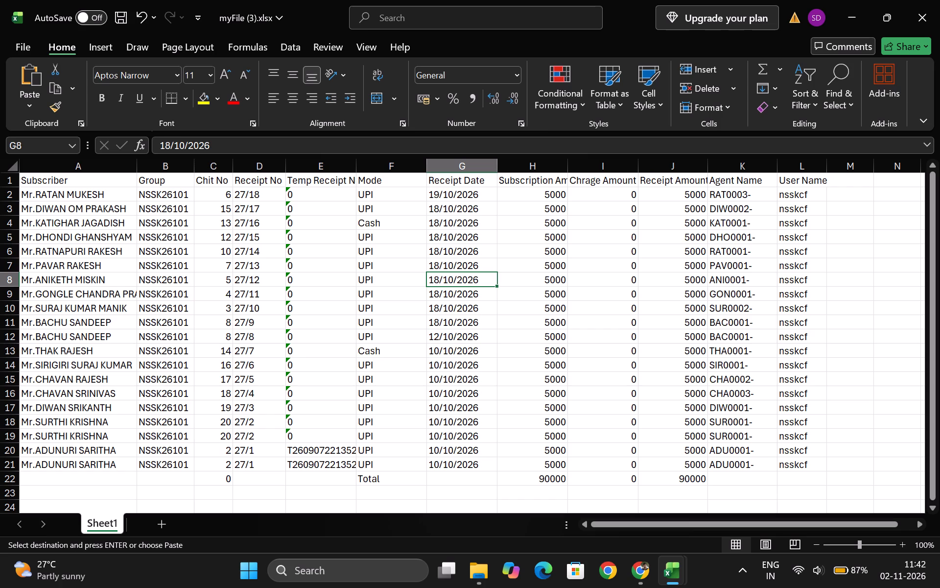
{"action": "scroll", "coordinate": [163, 446], "scroll_direction": "up", "scroll_amount": 2}
{"action": "key", "text": "ctrl+Tab"}
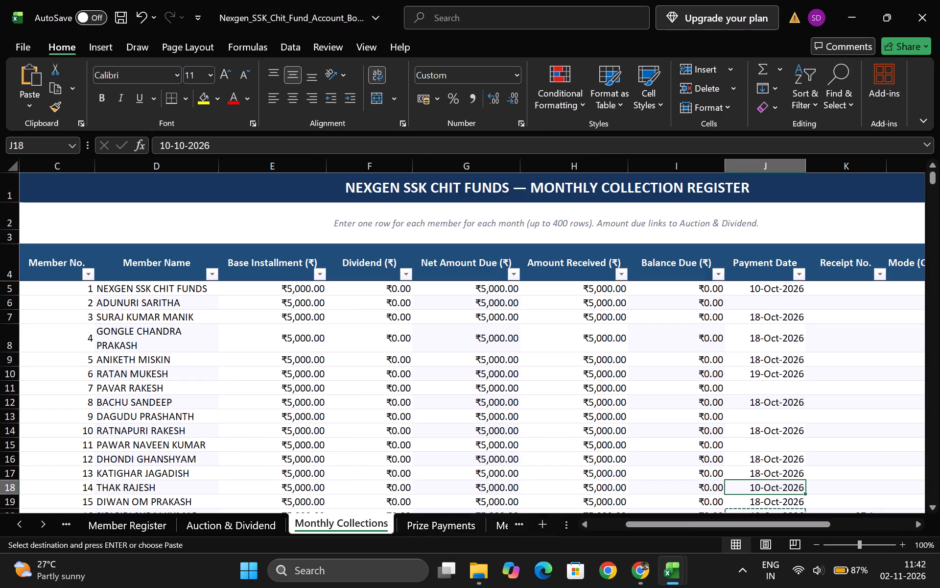
{"action": "key", "text": "ctrl+Tab"}
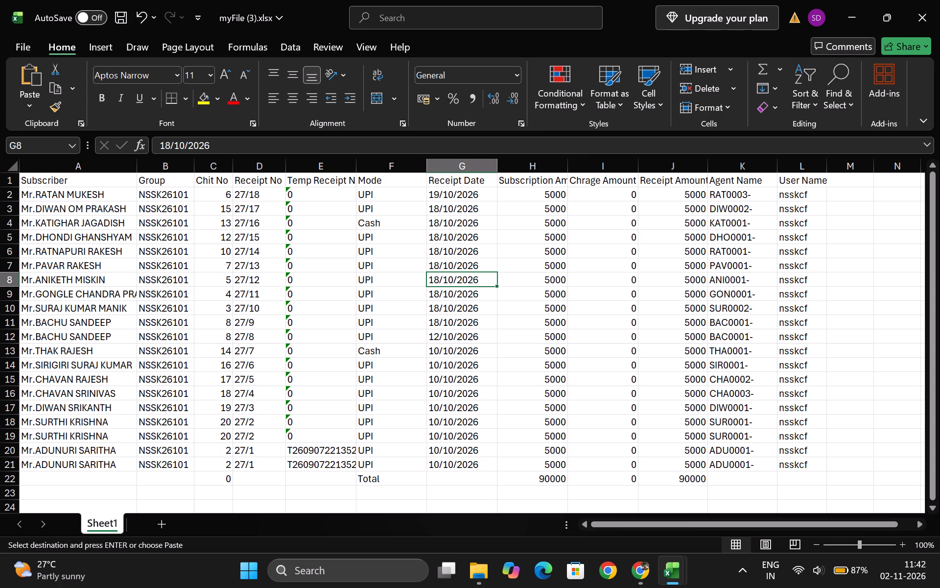
{"action": "key", "text": "ctrl+Tab"}
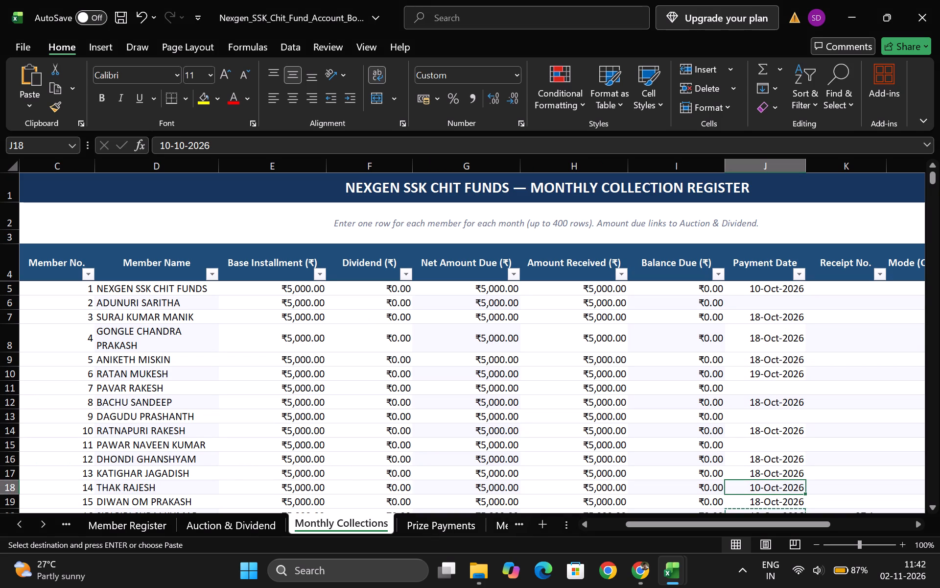
{"action": "left_click", "coordinate": [770, 363]}
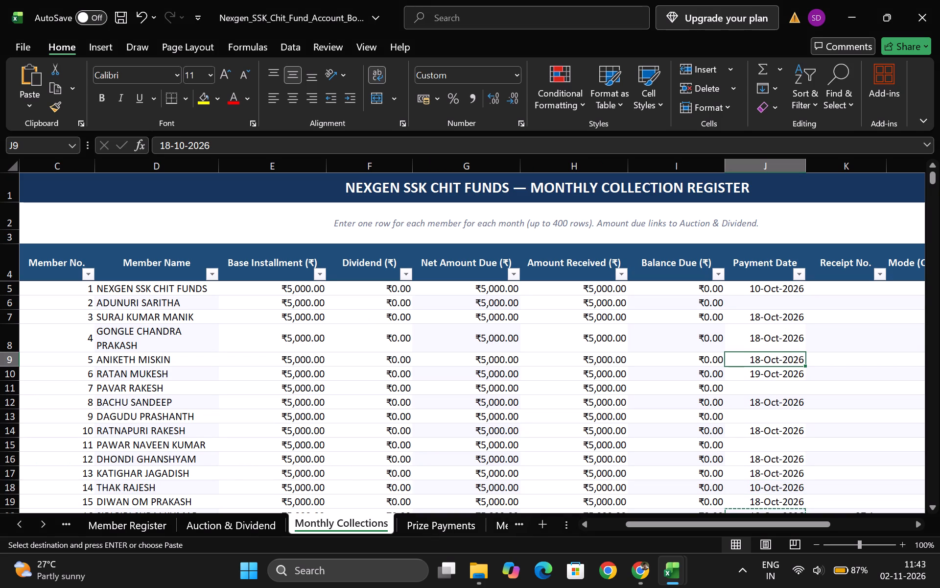
{"action": "key", "text": "ctrl+c"}
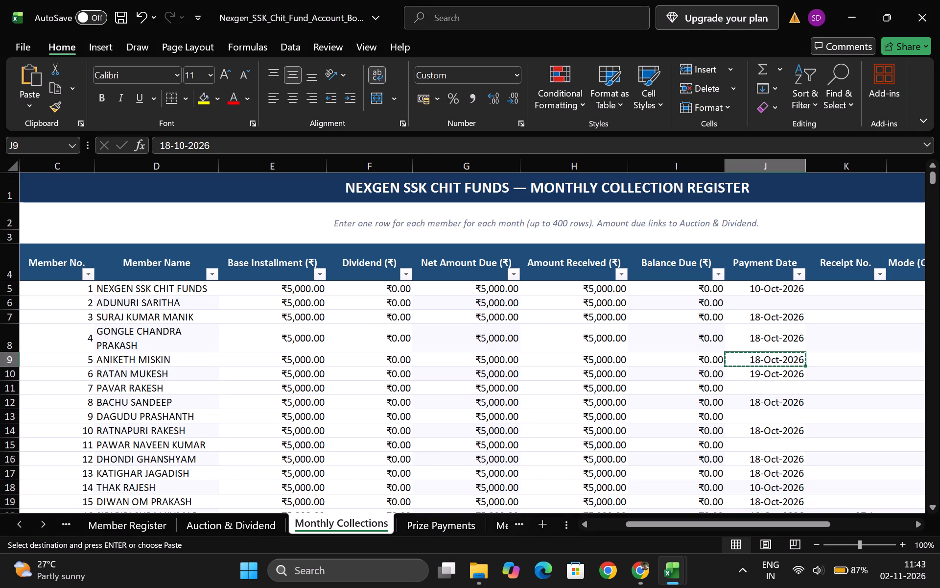
{"action": "left_click", "coordinate": [769, 390]}
{"action": "key", "text": "ctrl+v"}
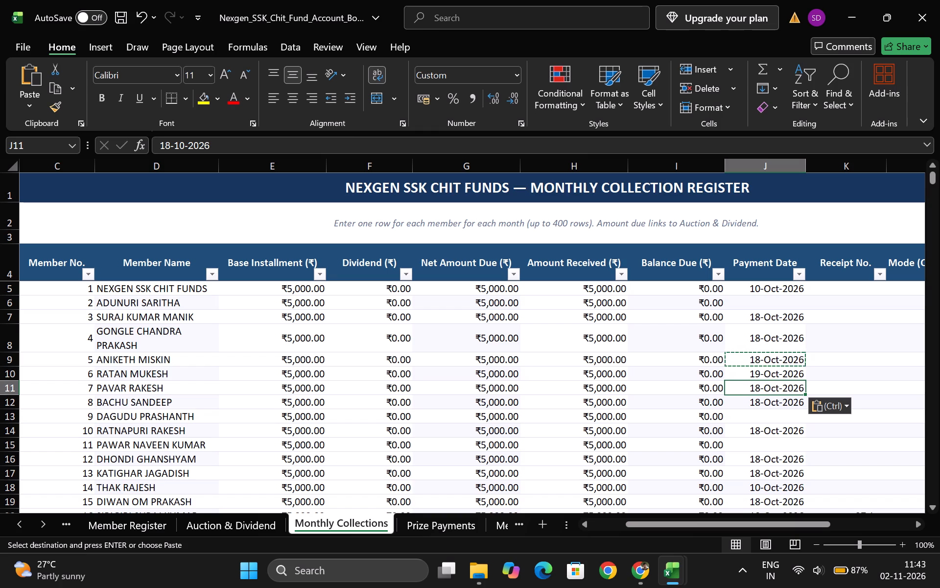
{"action": "left_click", "coordinate": [770, 421]}
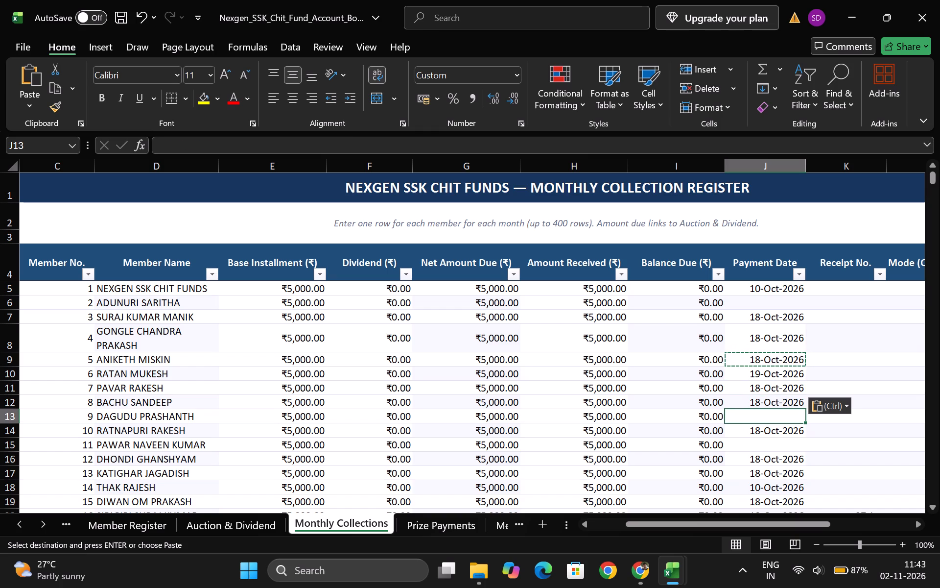
{"action": "key", "text": "ctrl+Tab"}
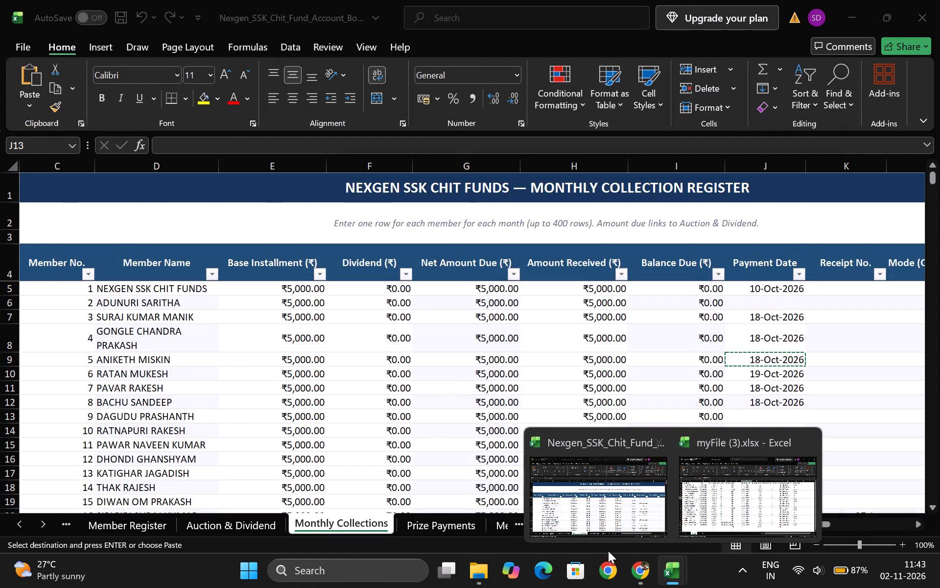
{"action": "left_click", "coordinate": [639, 508]}
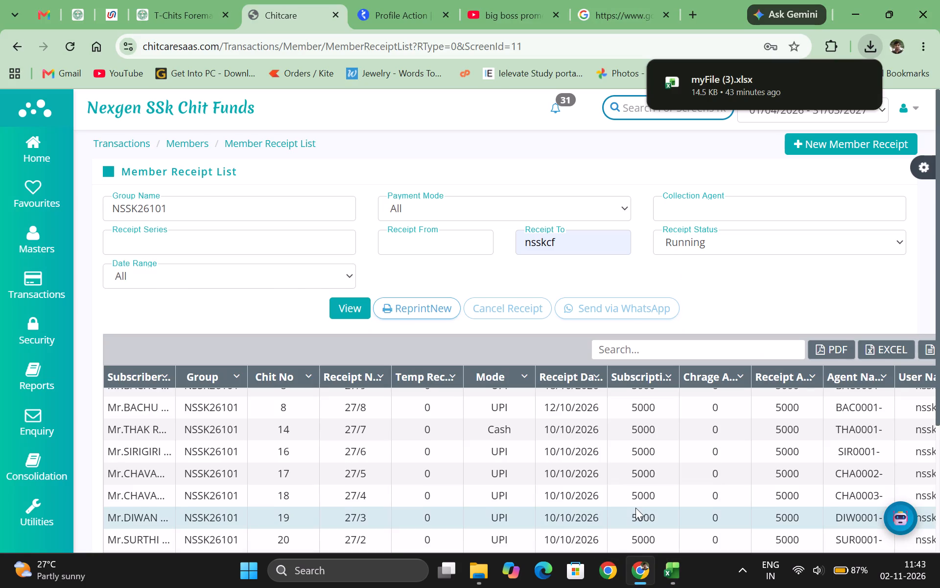
{"action": "scroll", "coordinate": [373, 446], "scroll_direction": "down", "scroll_amount": 4}
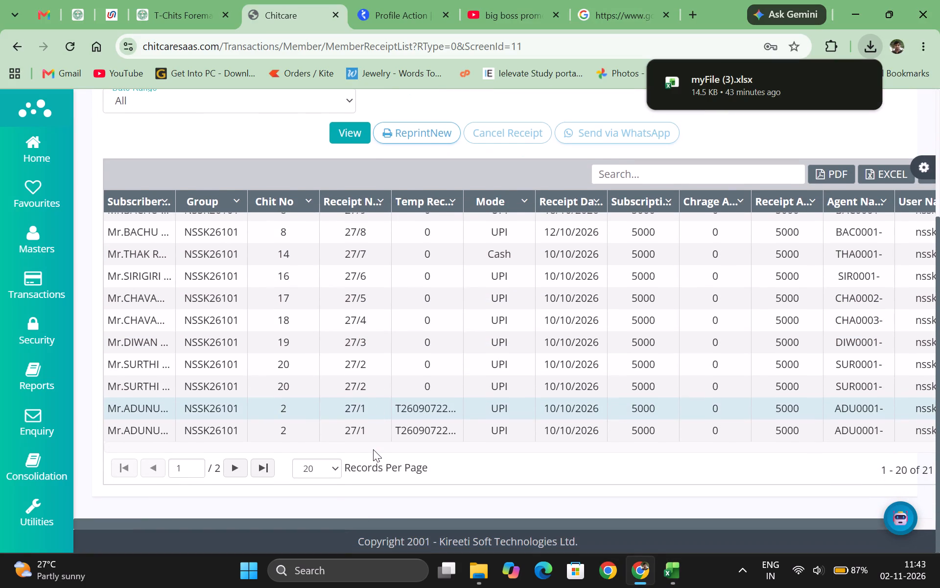
{"action": "scroll", "coordinate": [548, 384], "scroll_direction": "down", "scroll_amount": 5}
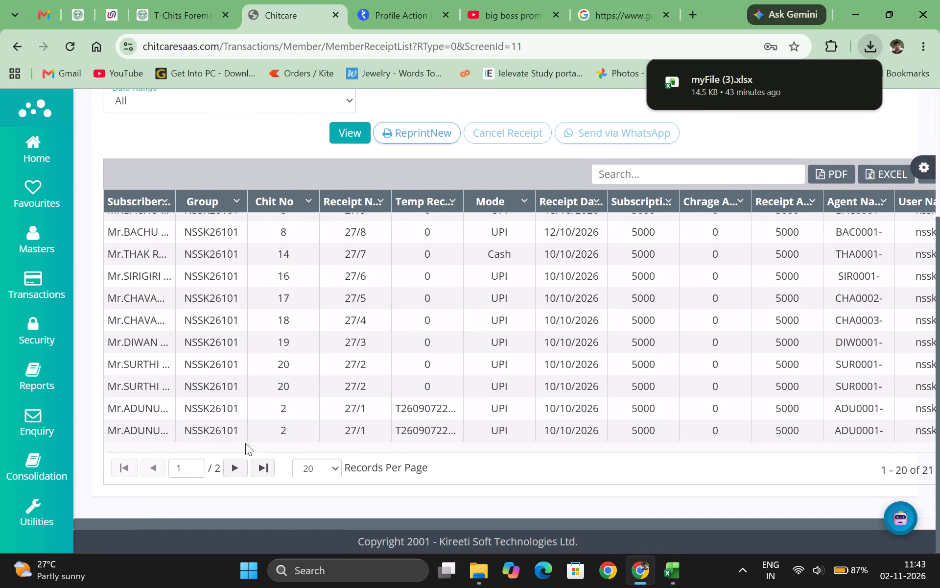
{"action": "scroll", "coordinate": [258, 369], "scroll_direction": "up", "scroll_amount": 3}
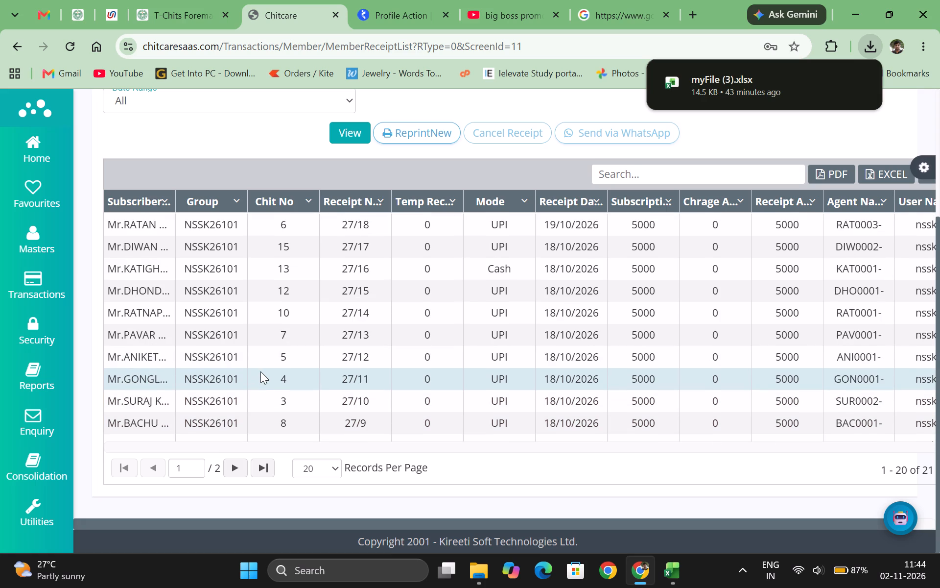
{"action": "scroll", "coordinate": [260, 371], "scroll_direction": "up", "scroll_amount": 2}
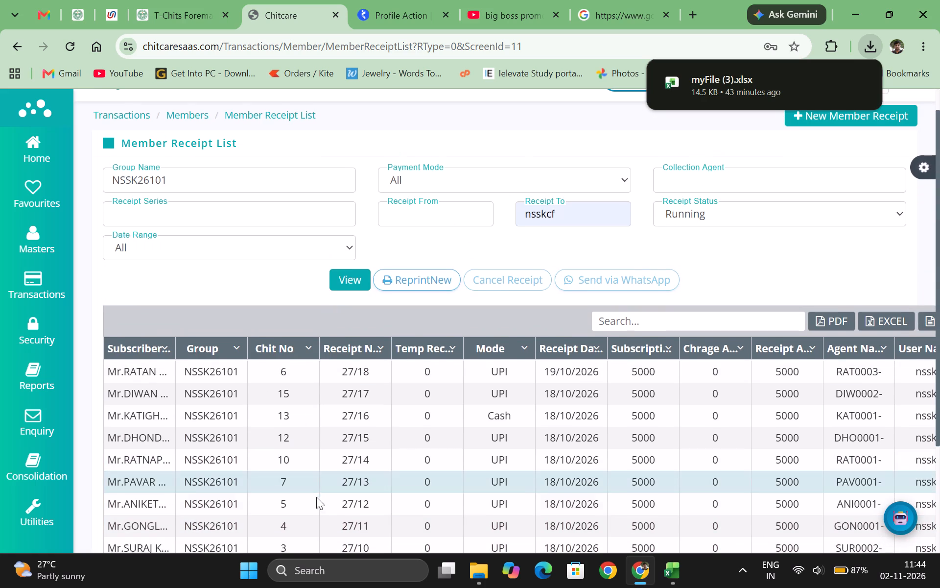
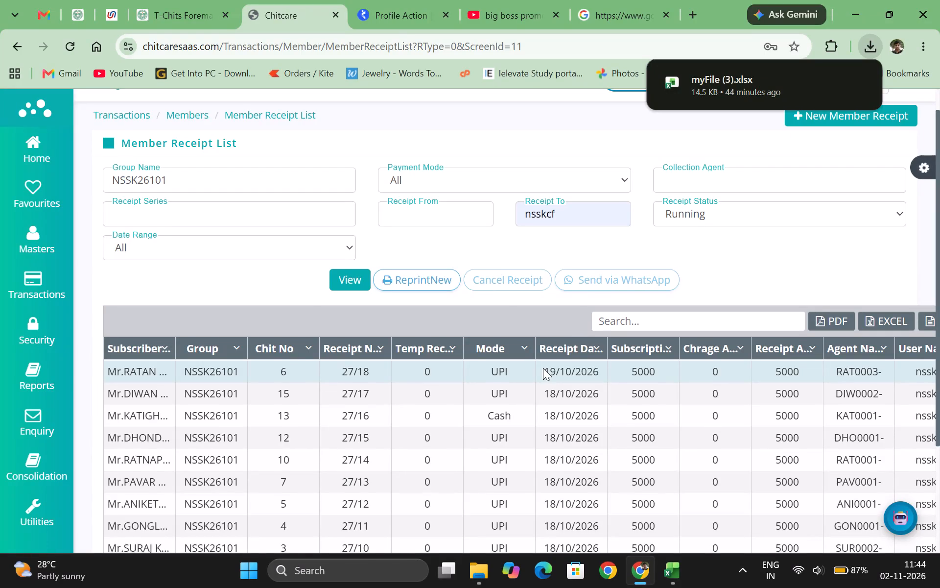
Return to the Nexgen SSK workbook in Excel and enter 23-10-26 as member no. 11's payment date in Monthly Collections.
{"action": "key", "text": "alt+Tab"}
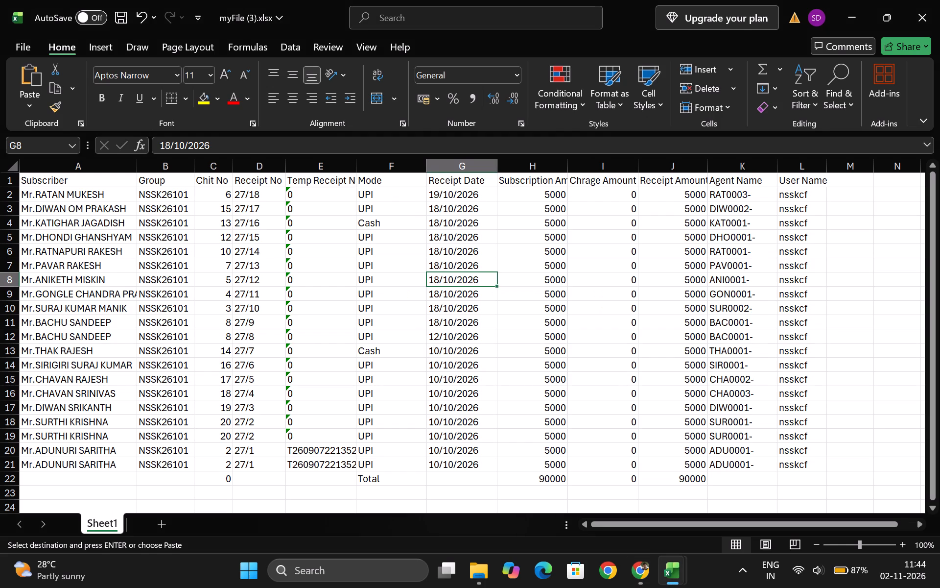
{"action": "key", "text": "ctrl+Tab"}
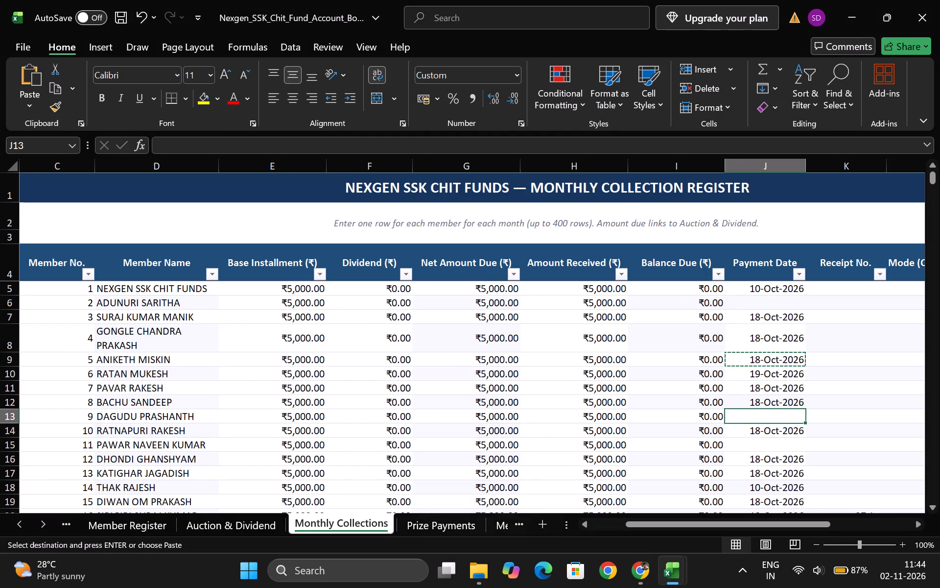
{"action": "left_click", "coordinate": [778, 448]}
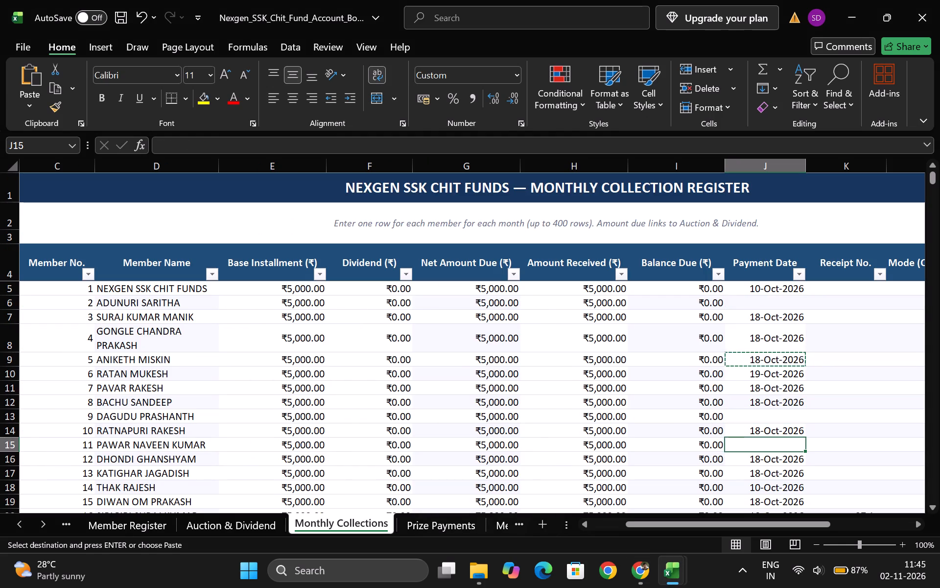
{"action": "type", "text": "23"}
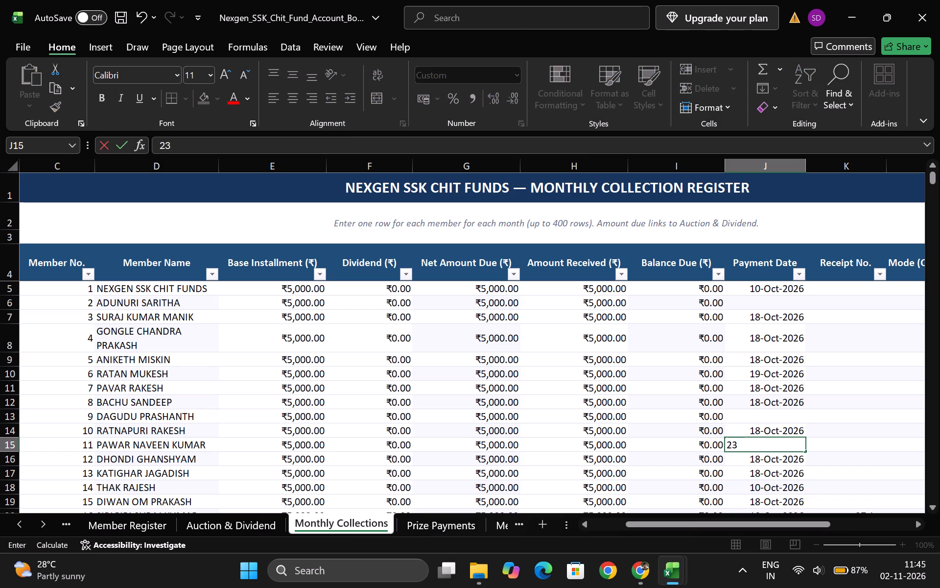
{"action": "key", "text": "minus"}
{"action": "key", "text": "1"}
{"action": "type", "text": "02"}
{"action": "key", "text": "6"}
{"action": "key", "text": "BackSpace"}
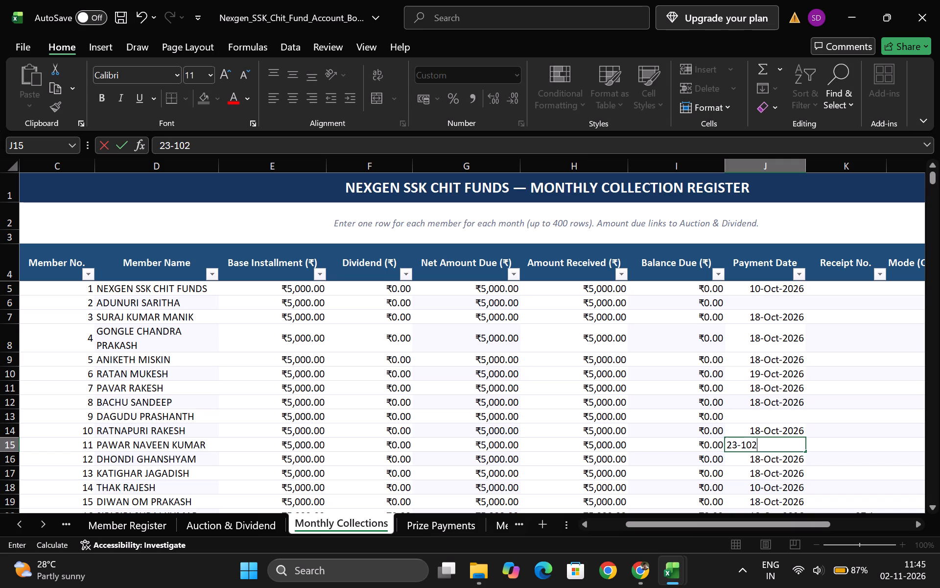
{"action": "key", "text": "BackSpace"}
{"action": "key", "text": "minus"}
{"action": "key", "text": "2"}
{"action": "key", "text": "6"}
{"action": "key", "text": "Return"}
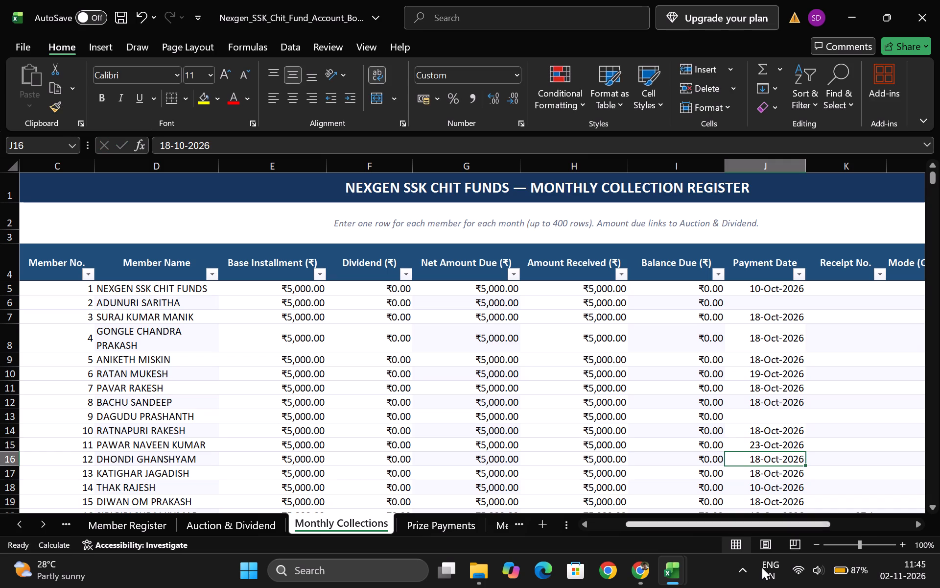
Select member no. 9's blank payment date in Monthly Collections.
{"action": "left_click", "coordinate": [782, 415]}
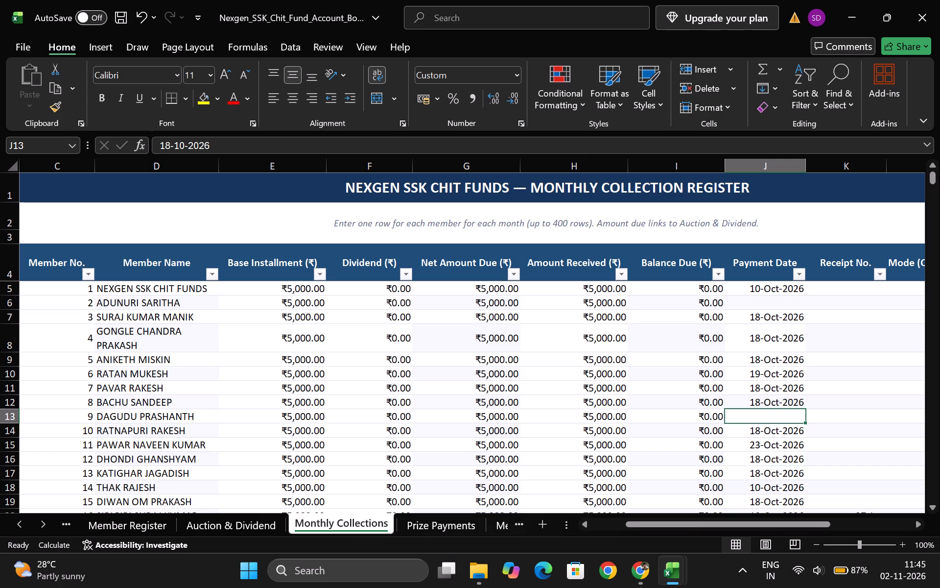
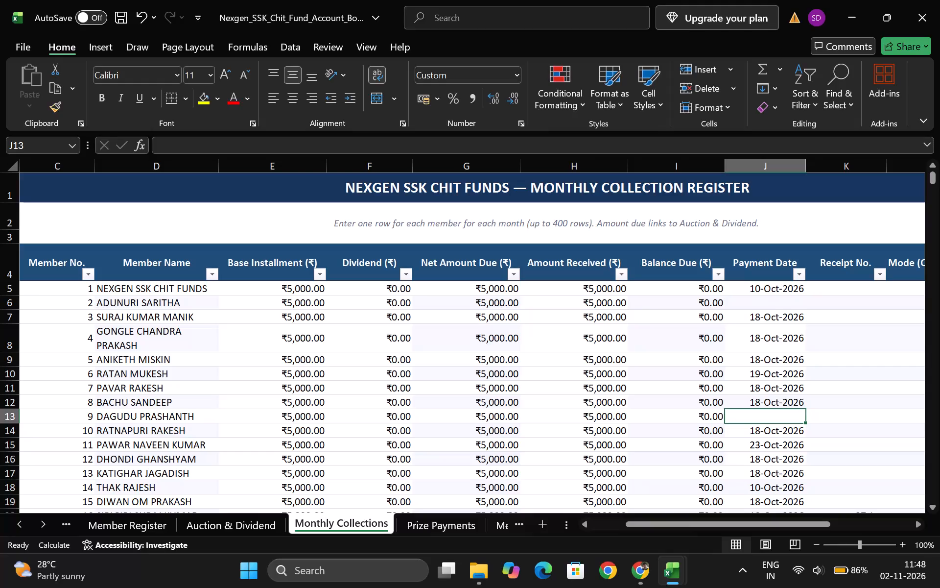
Enter 20-10-26 as member no. 9's payment date in Monthly Collections.
{"action": "type", "text": "20"}
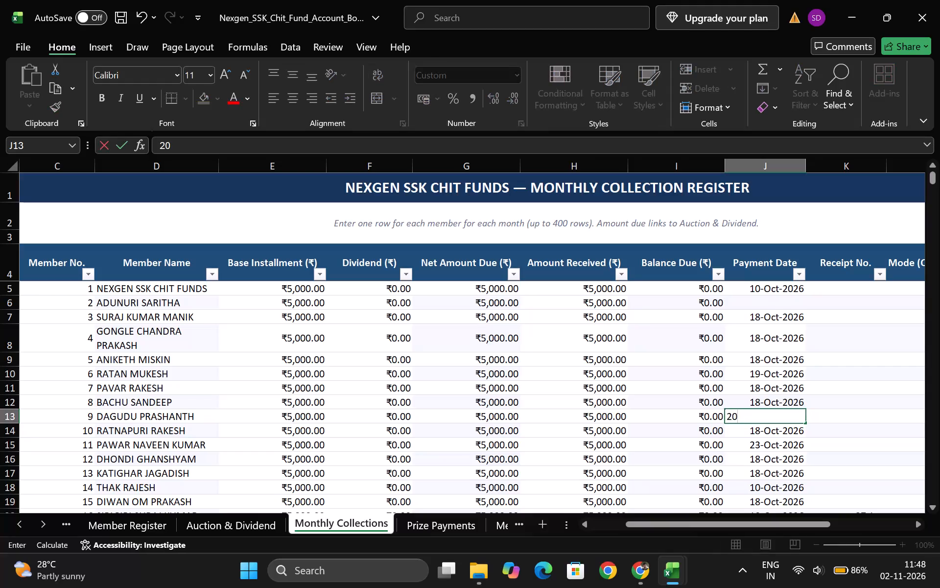
{"action": "type", "text": "-10"}
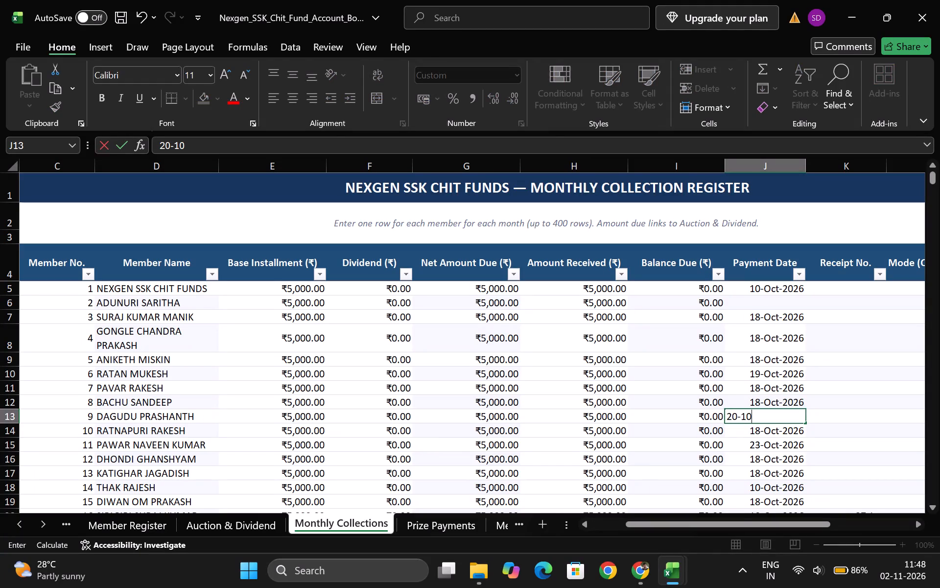
{"action": "type", "text": "-2"}
{"action": "key", "text": "6"}
{"action": "key", "text": "Return"}
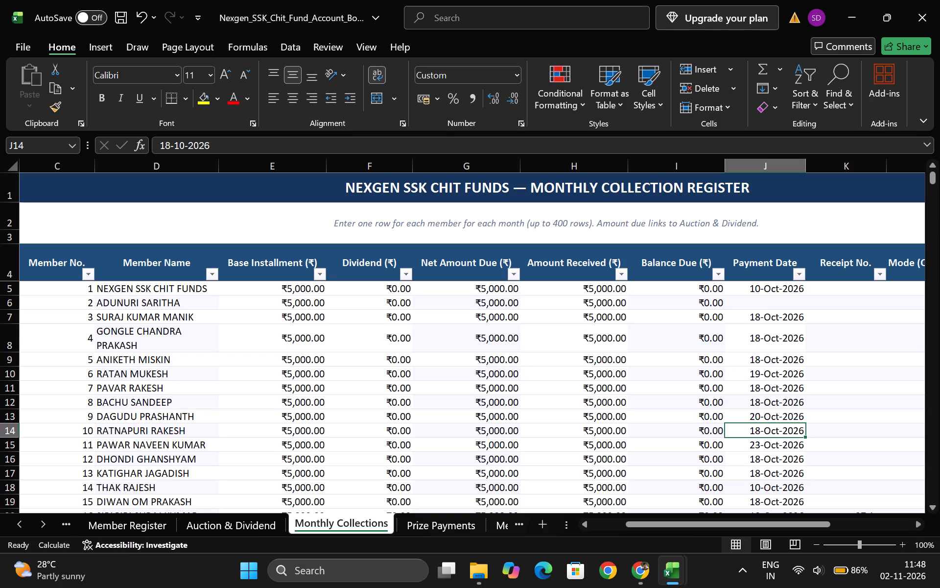
{"action": "scroll", "coordinate": [741, 427], "scroll_direction": "down", "scroll_amount": 3}
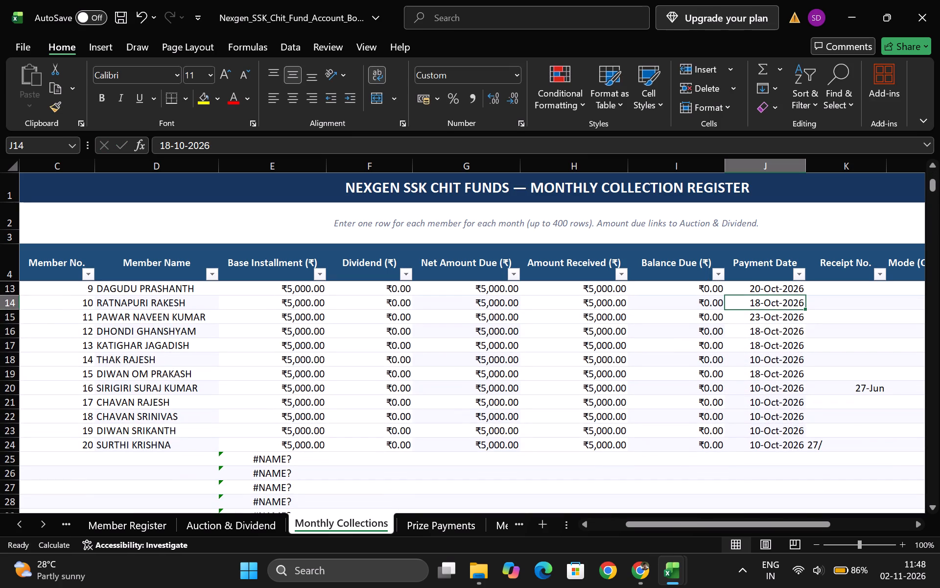
{"action": "left_click", "coordinate": [857, 443]}
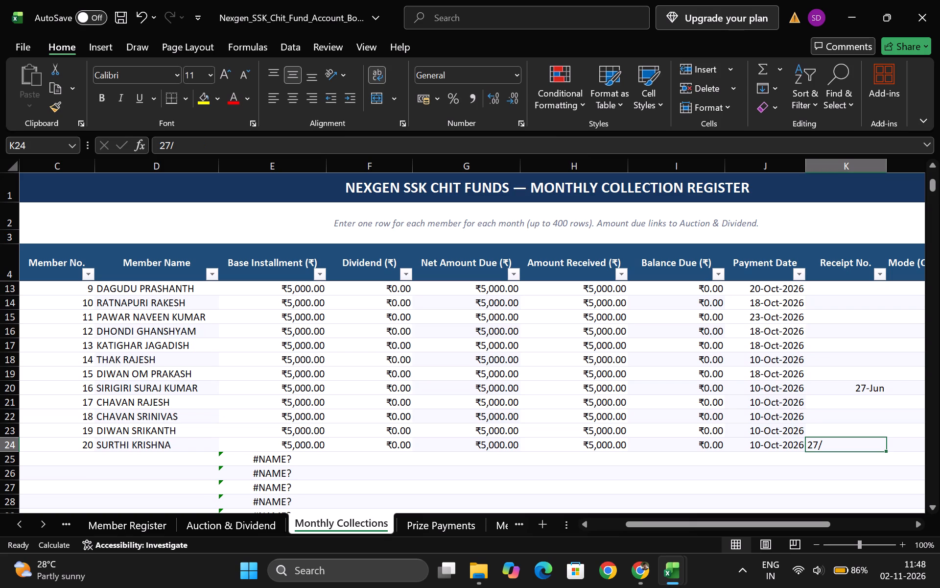
{"action": "key", "text": "BackSpace"}
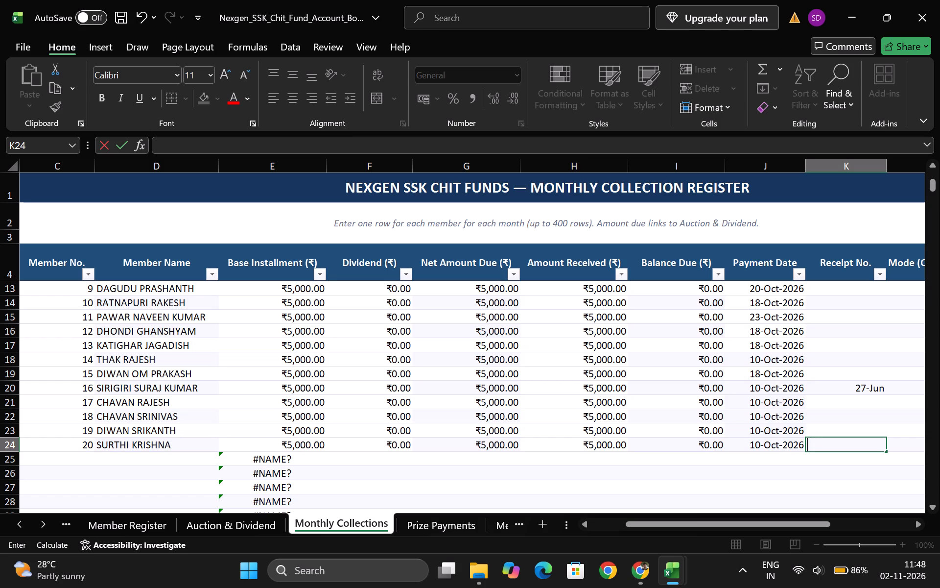
{"action": "type", "text": "027"}
{"action": "key", "text": "slash"}
{"action": "key", "text": "1"}
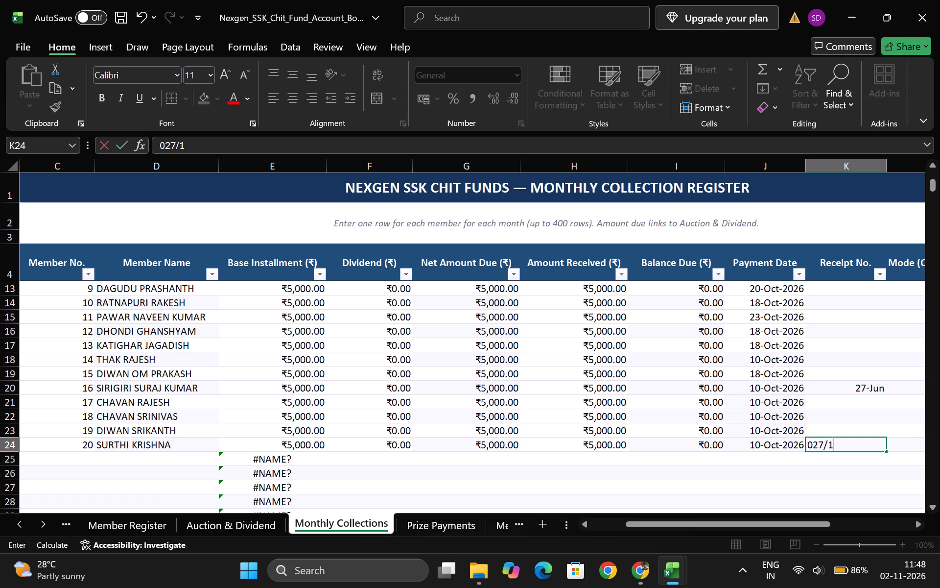
{"action": "key", "text": "Return"}
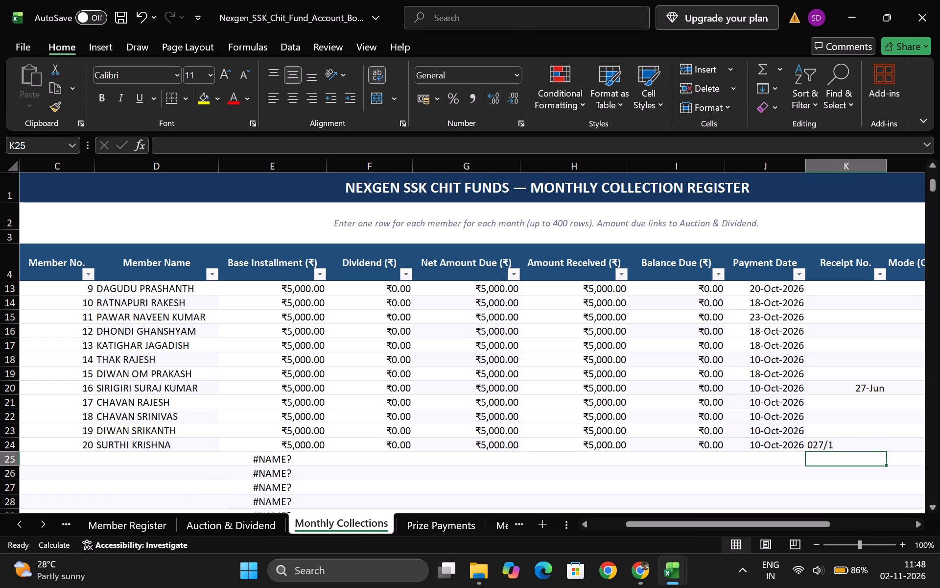
{"action": "key", "text": "Up"}
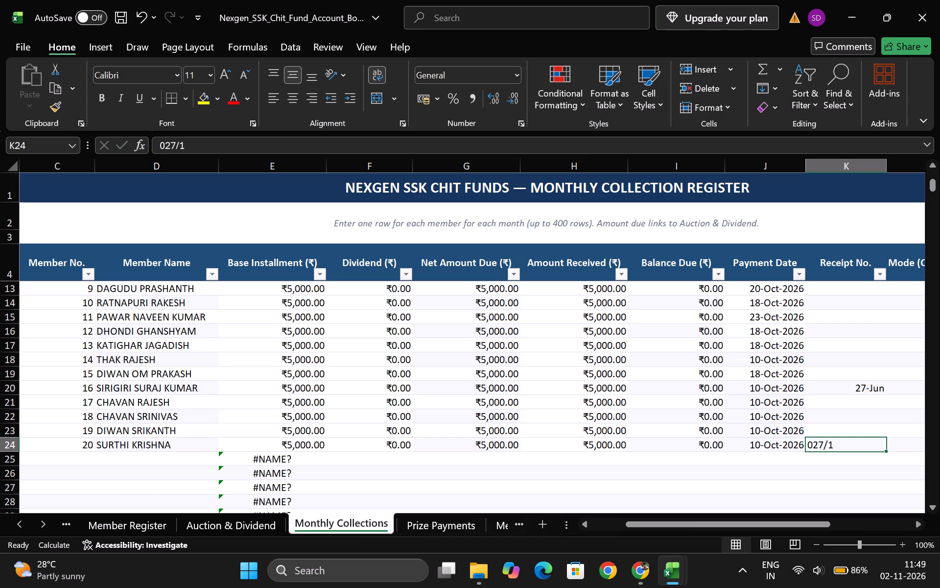
{"action": "key", "text": "ctrl+Tab"}
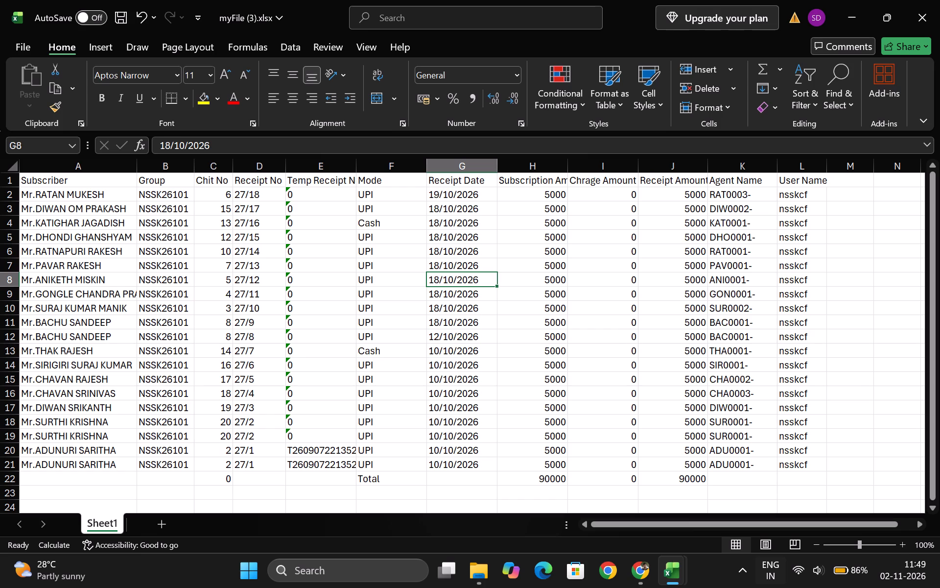
{"action": "key", "text": "ctrl+Tab"}
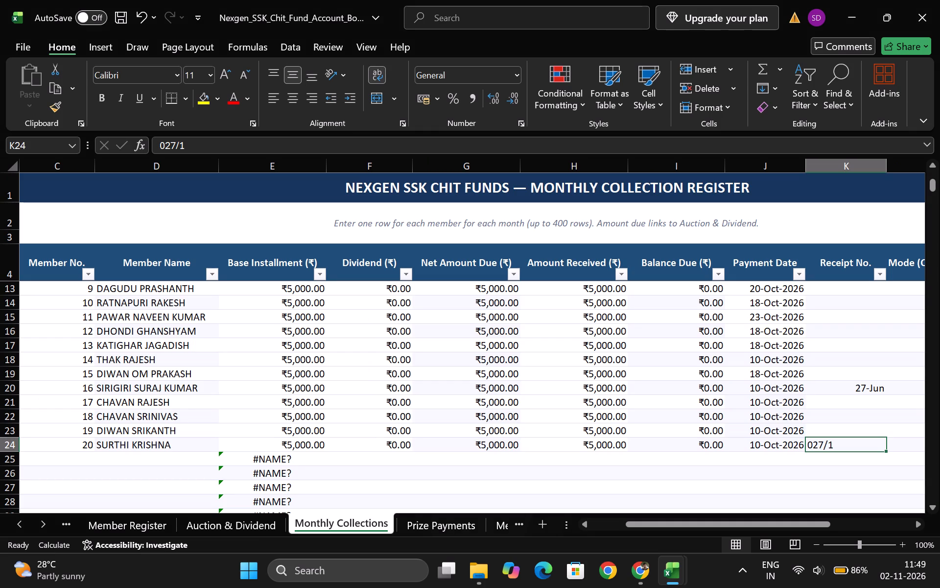
{"action": "key", "text": "ctrl+x"}
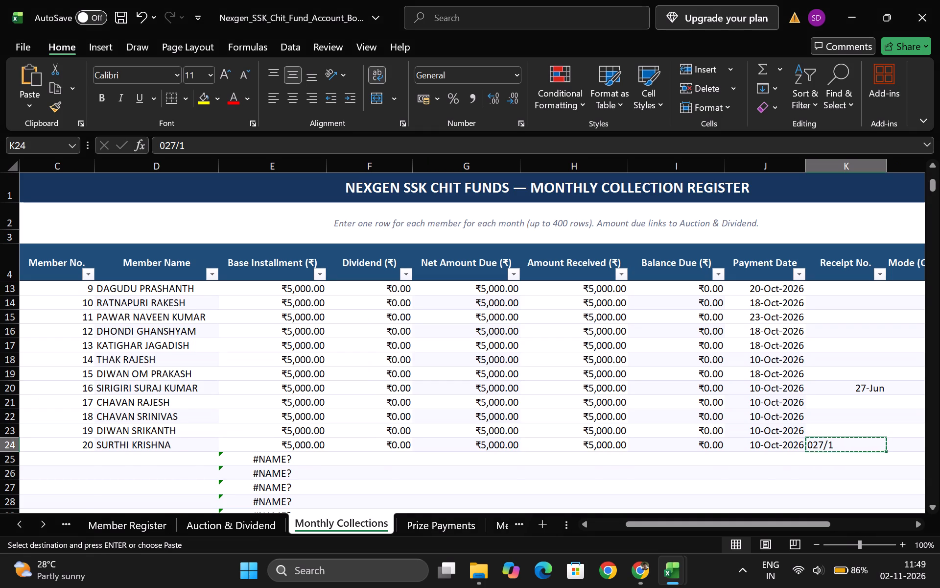
{"action": "scroll", "coordinate": [842, 435], "scroll_direction": "up", "scroll_amount": 4}
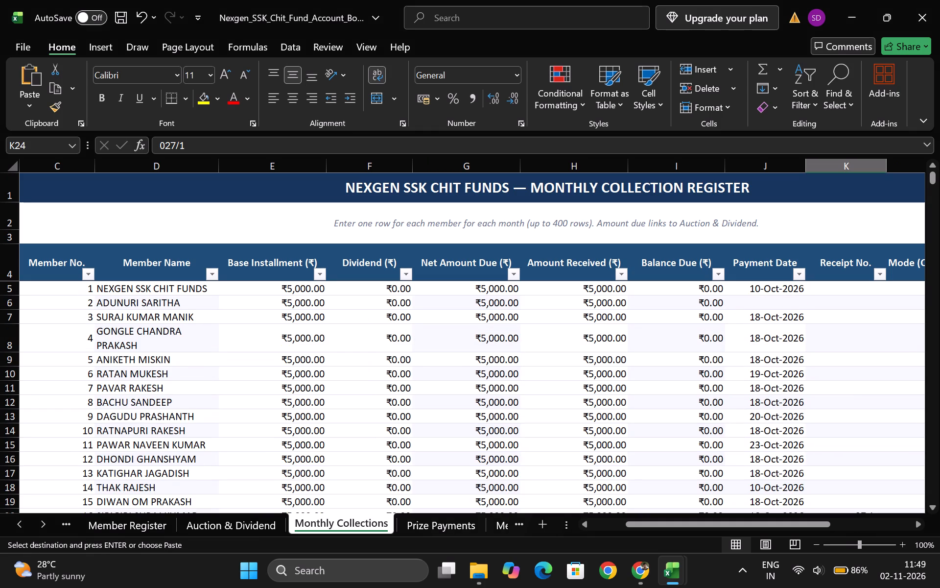
{"action": "left_click", "coordinate": [843, 305]}
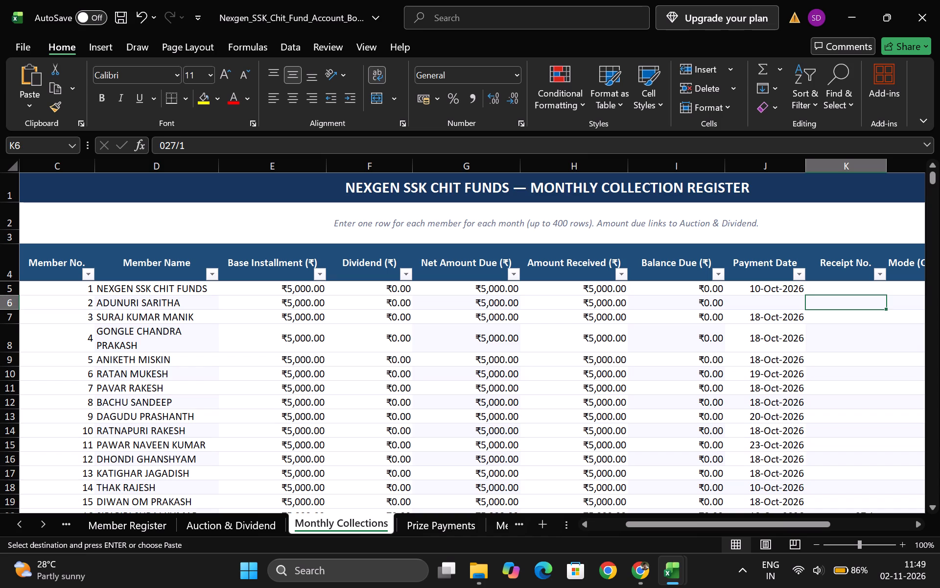
{"action": "key", "text": "ctrl+v"}
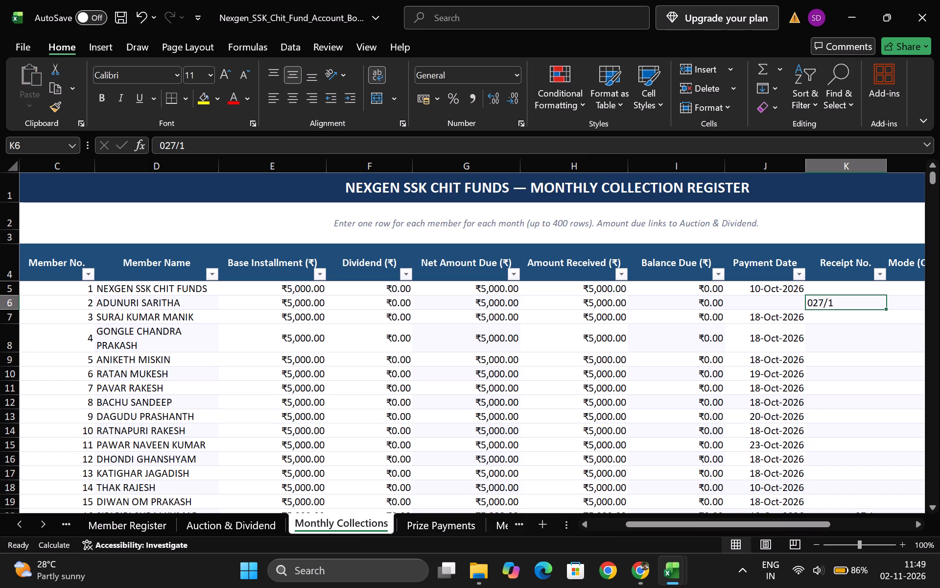
Copy member no. 1's 10-Oct-2026 payment date into member no. 2's blank payment date.
{"action": "left_click", "coordinate": [786, 302]}
{"action": "left_click", "coordinate": [770, 292]}
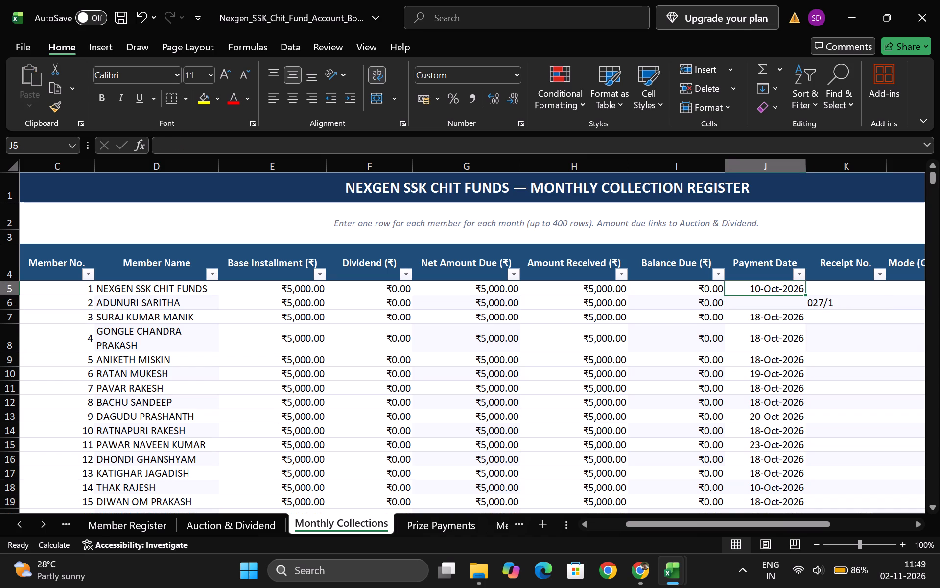
{"action": "key", "text": "ctrl+c"}
{"action": "left_click", "coordinate": [775, 308]}
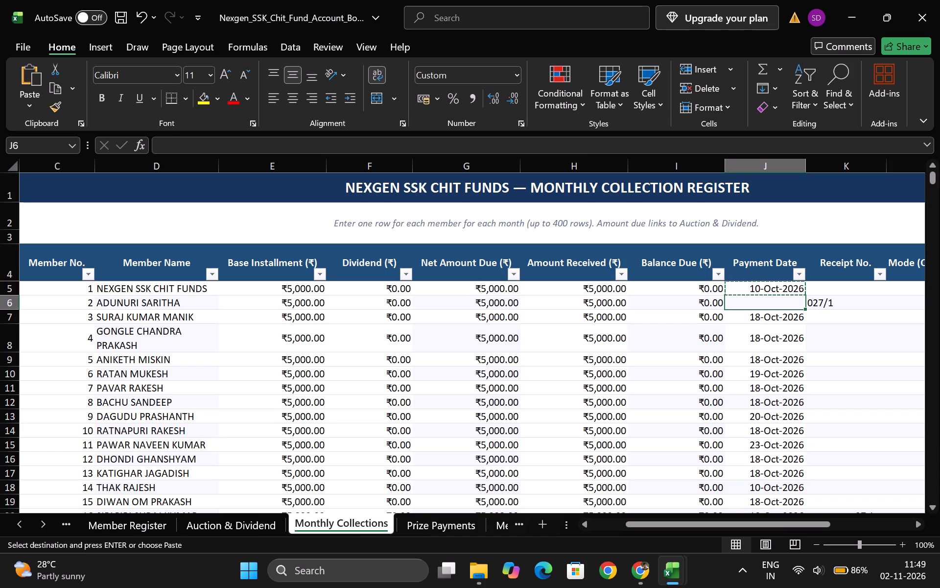
{"action": "key", "text": "ctrl+v"}
{"action": "left_click", "coordinate": [868, 344]}
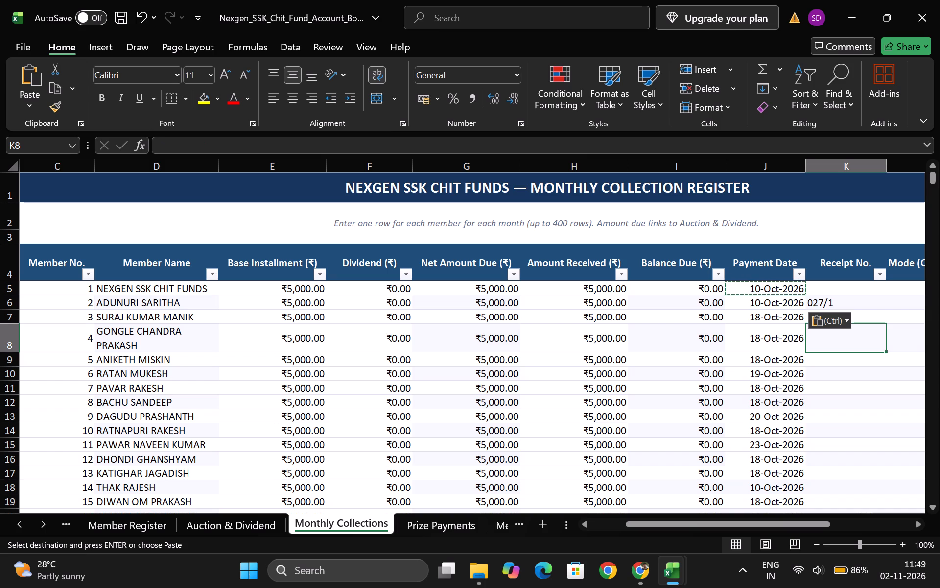
Enter 027/2 as member no. 20's receipt number.
{"action": "scroll", "coordinate": [866, 378], "scroll_direction": "down", "scroll_amount": 3}
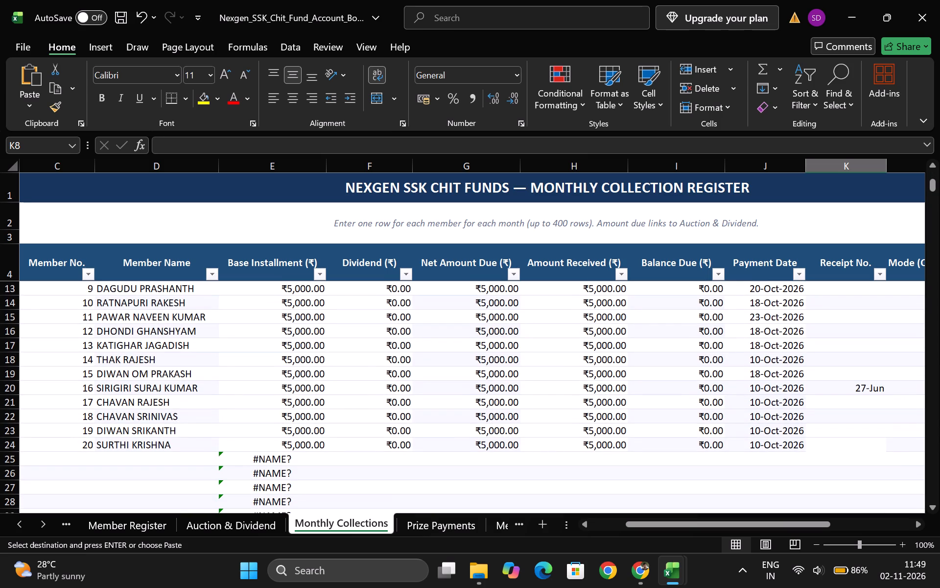
{"action": "left_click", "coordinate": [830, 445]}
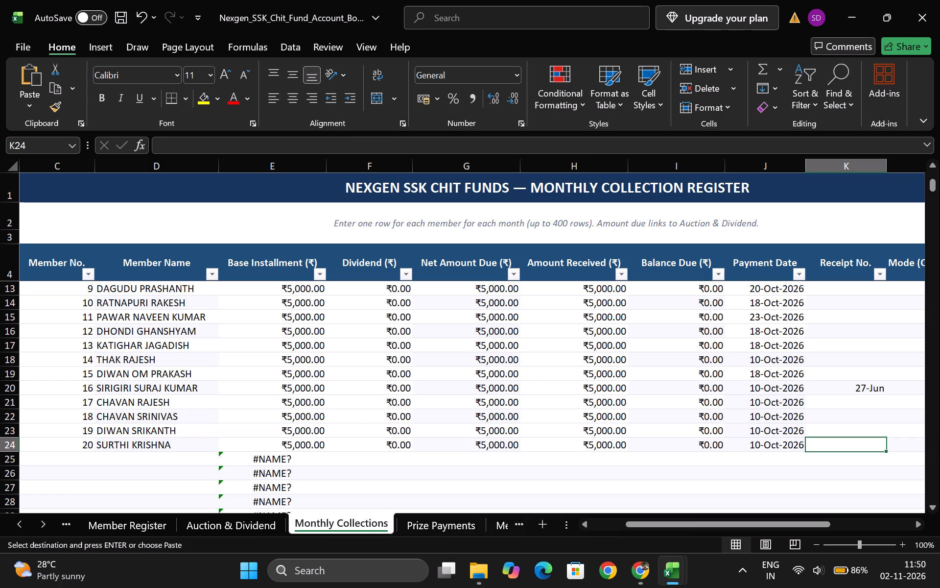
{"action": "type", "text": "027"}
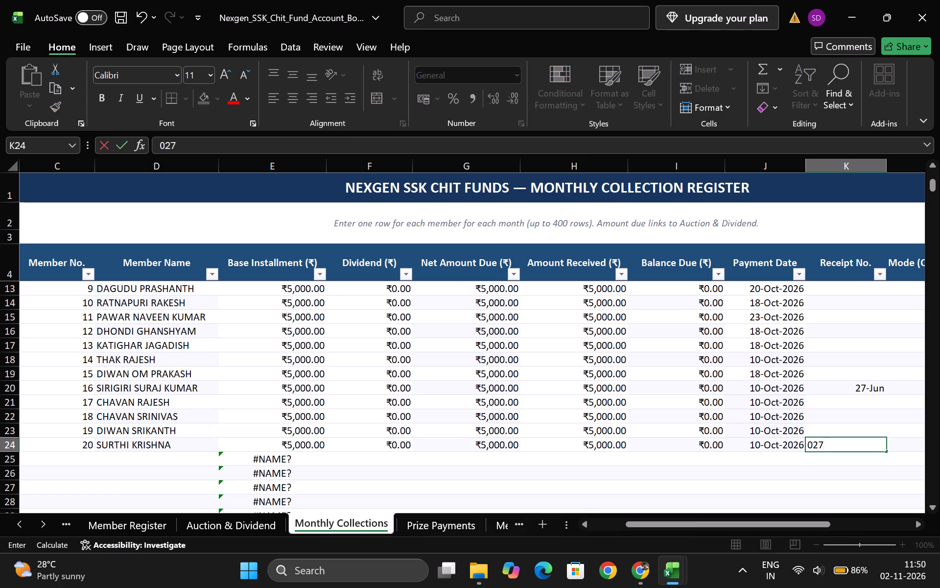
{"action": "key", "text": "slash"}
{"action": "key", "text": "2"}
{"action": "key", "text": "Up"}
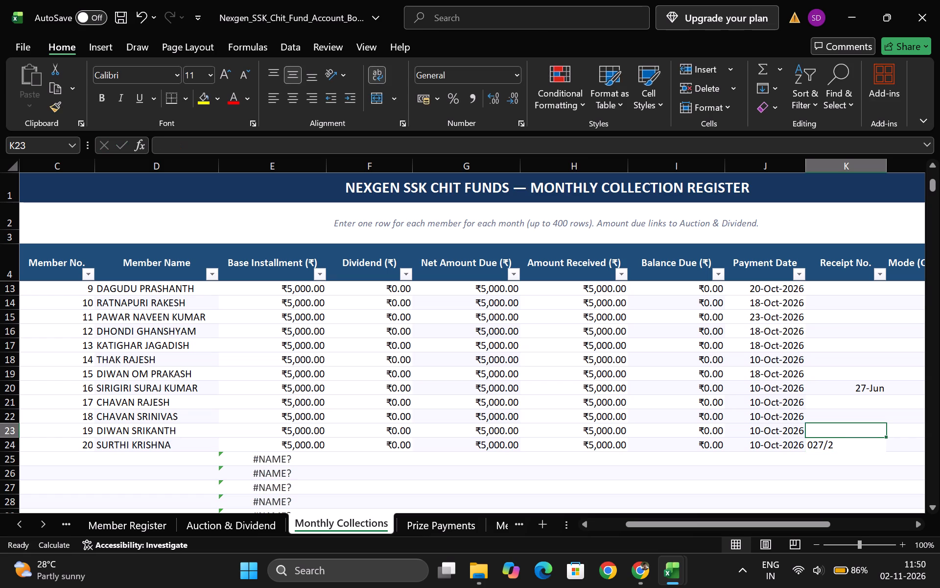
Enter 027/3 as member no. 19's receipt number.
{"action": "type", "text": "02"}
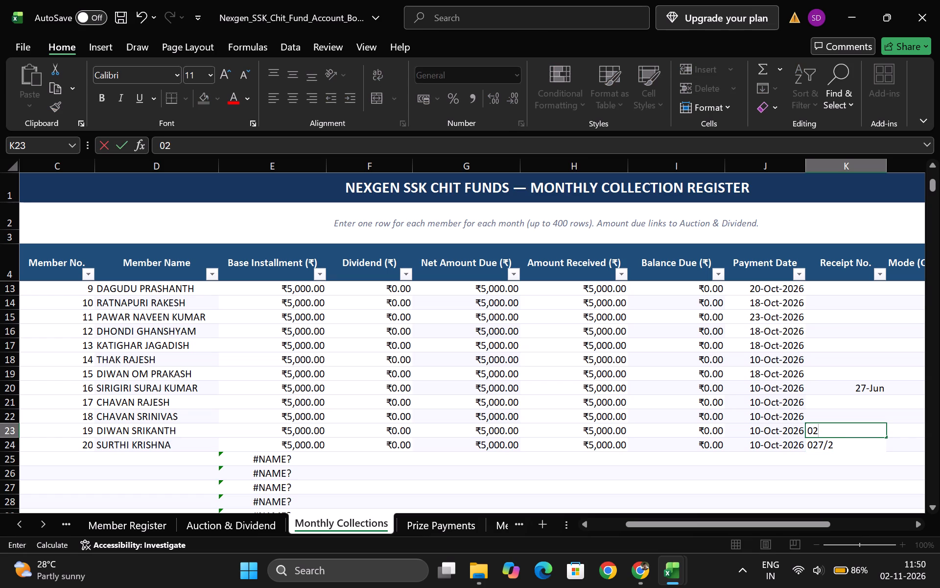
{"action": "key", "text": "7"}
{"action": "key", "text": "slash"}
{"action": "key", "text": "3"}
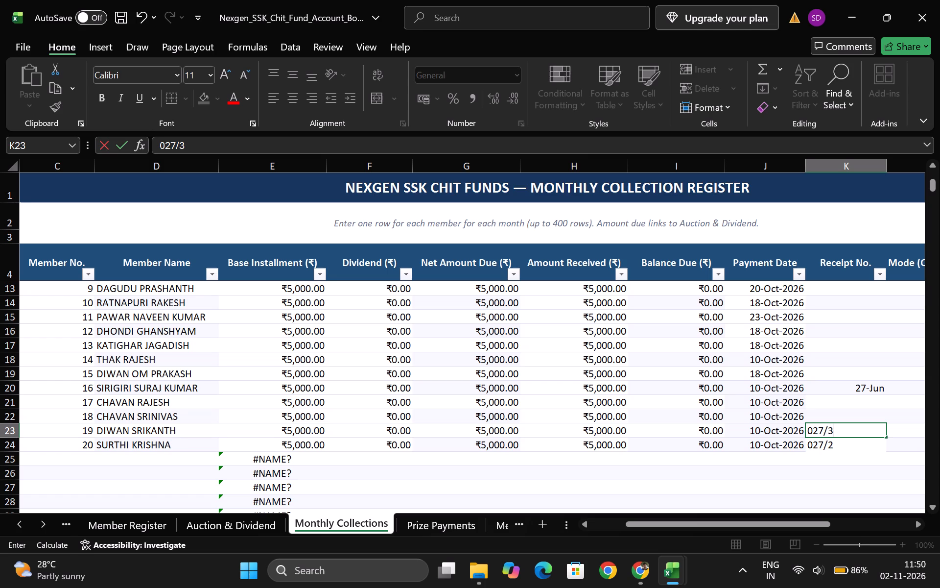
{"action": "key", "text": "Up"}
{"action": "key", "text": "0"}
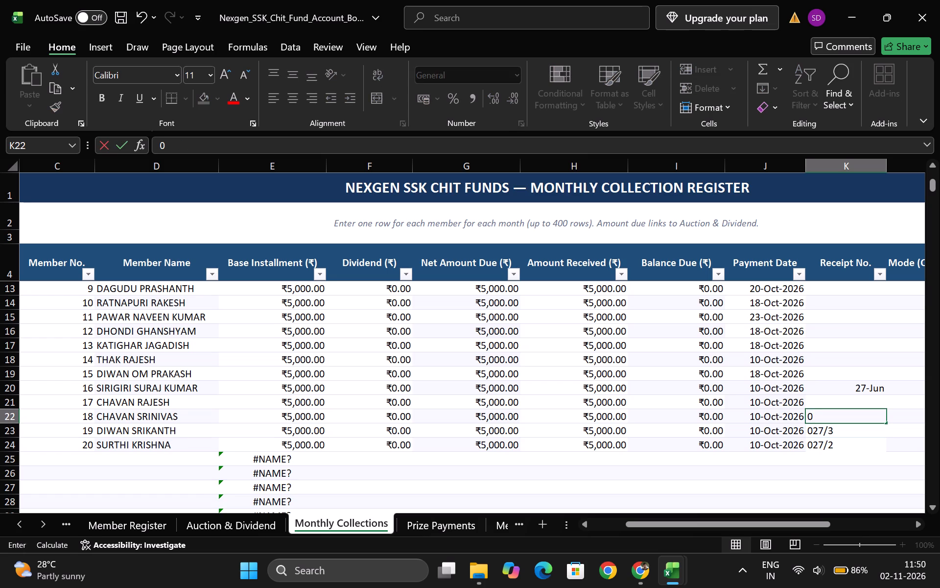
{"action": "type", "text": "27"}
{"action": "key", "text": "slash"}
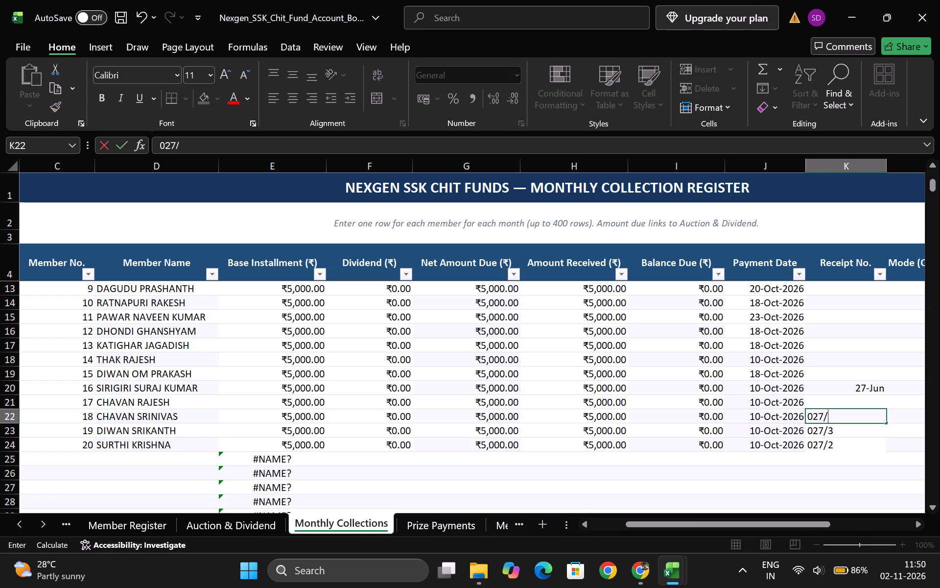
{"action": "key", "text": "4"}
{"action": "key", "text": "Up"}
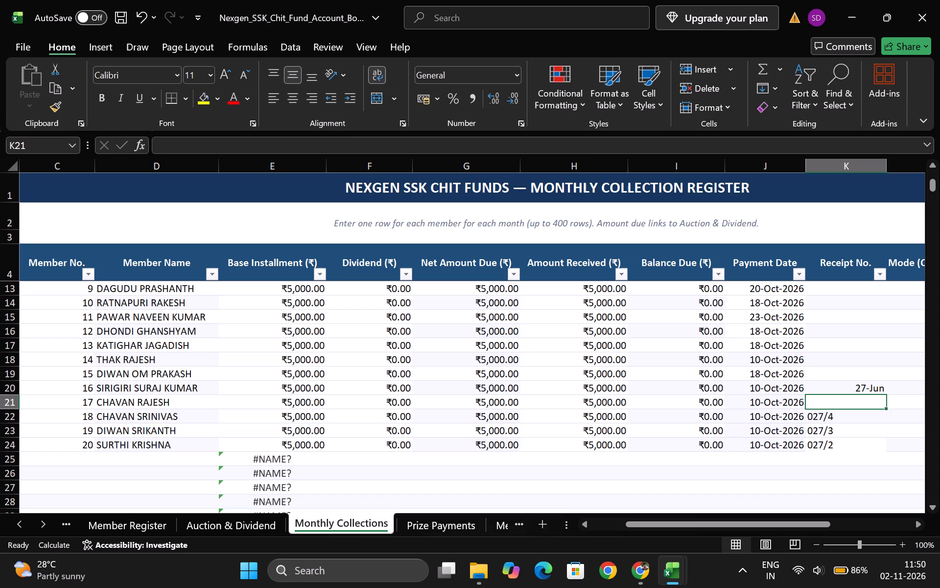
Enter 027/5 as member no. 17's receipt number.
{"action": "type", "text": "02"}
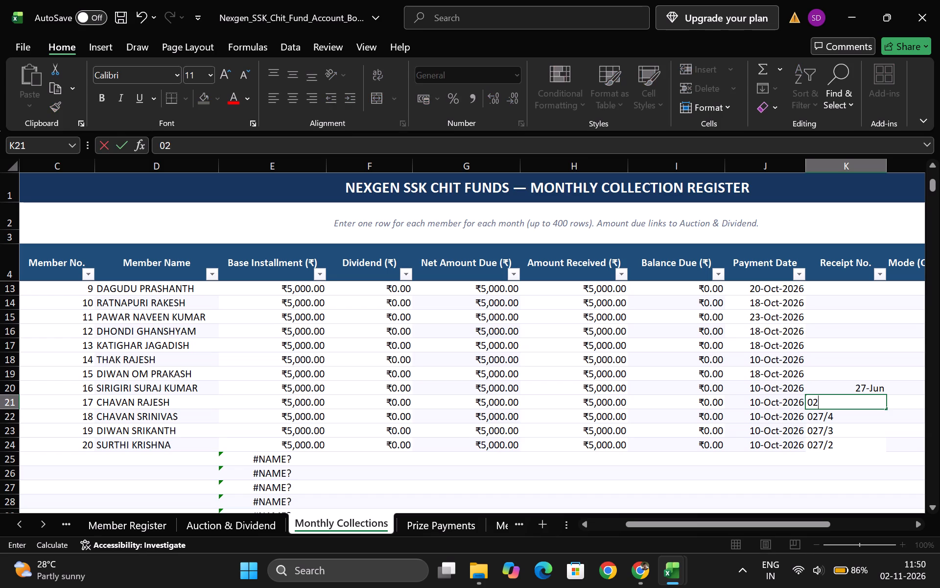
{"action": "key", "text": "7"}
{"action": "key", "text": "slash"}
{"action": "key", "text": "4"}
{"action": "key", "text": "BackSpace"}
{"action": "key", "text": "5"}
Check the receipt list in myFile (3).xlsx, and replace member no. 16's date-formatted receipt number with 027/6 in Monthly Collections.
{"action": "key", "text": "ctrl+Tab"}
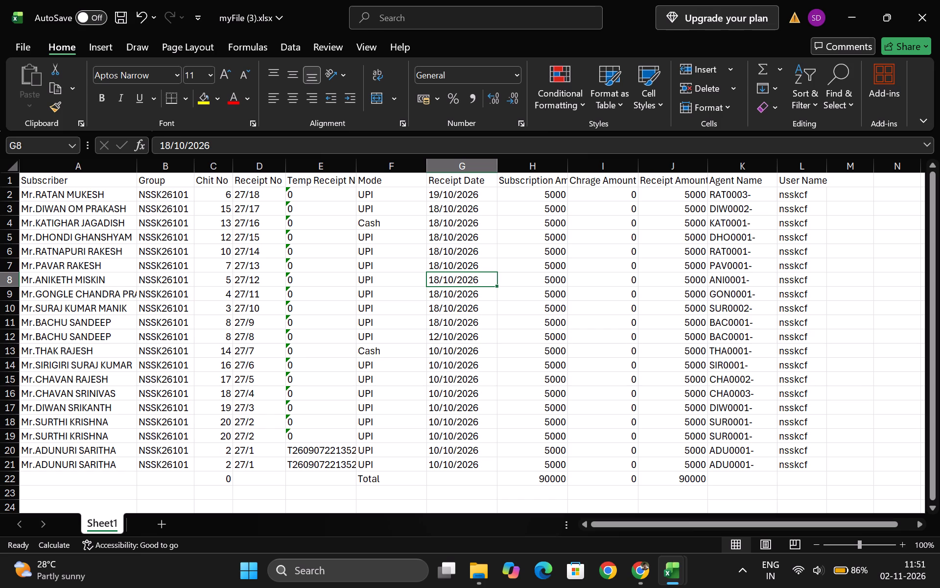
{"action": "key", "text": "ctrl+Tab"}
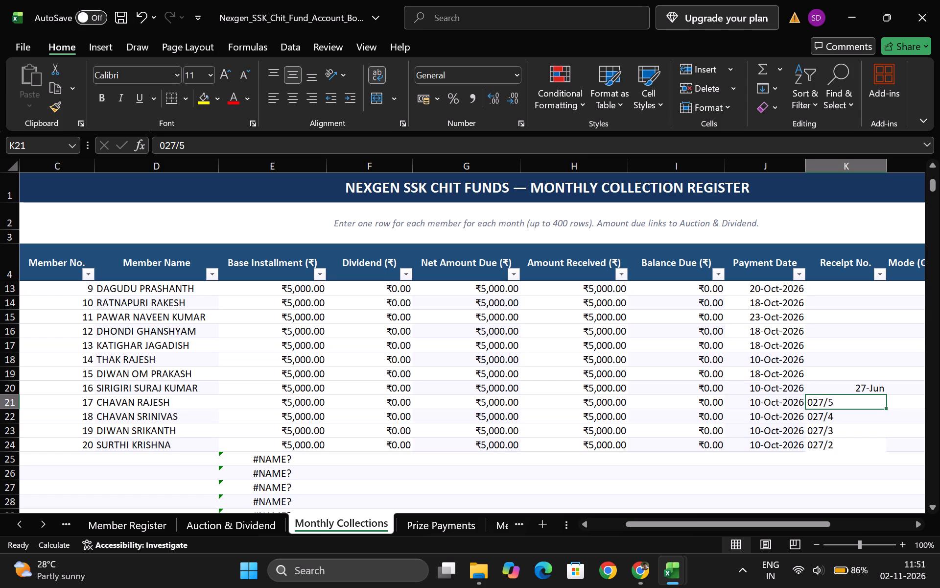
{"action": "left_click", "coordinate": [825, 389]}
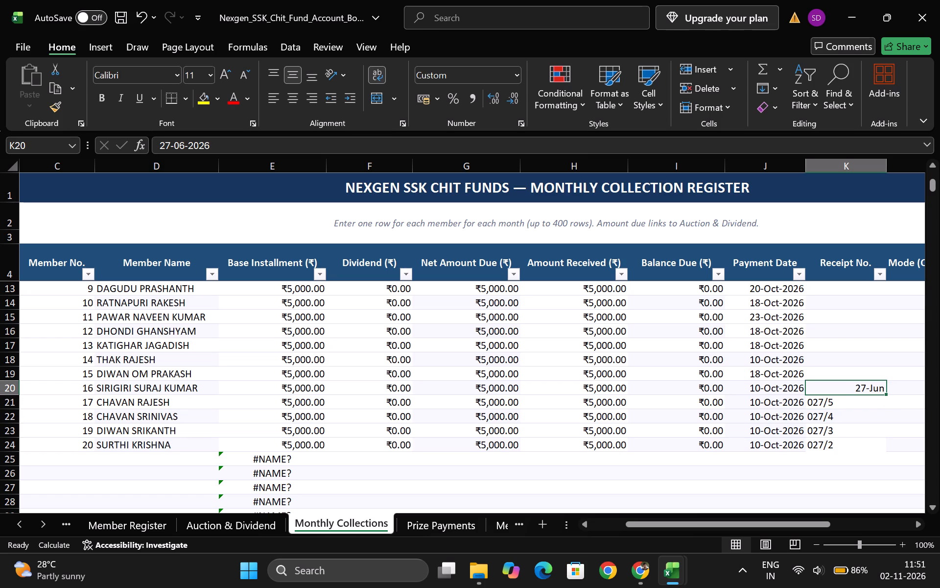
{"action": "type", "text": "027"}
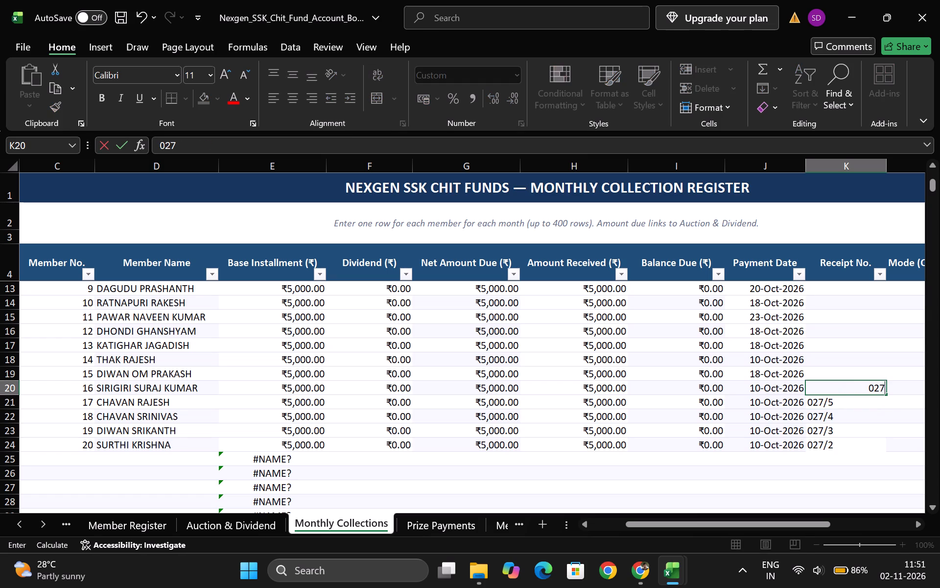
{"action": "key", "text": "slash"}
{"action": "key", "text": "6"}
{"action": "key", "text": "Up"}
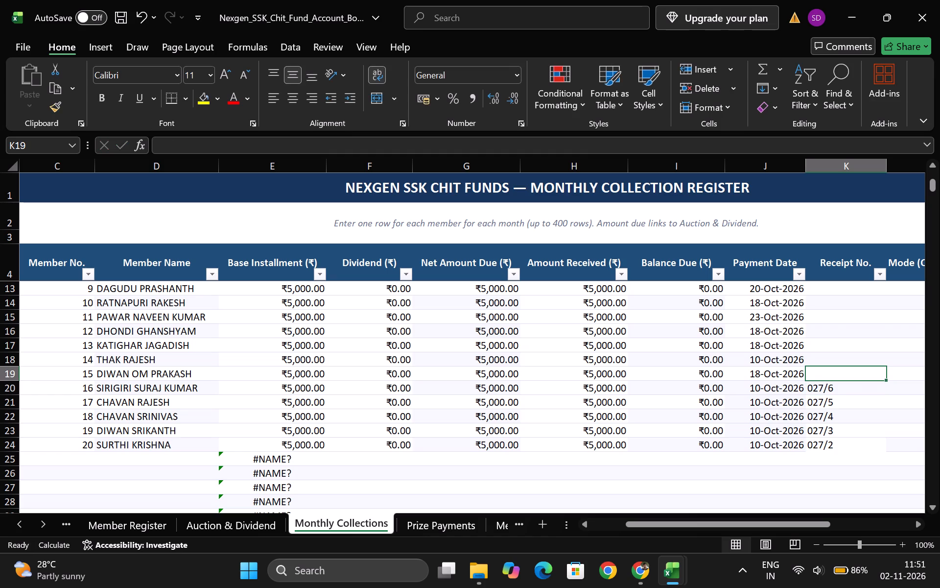
Enter 027/7 as member no. 15's receipt number.
{"action": "type", "text": "027"}
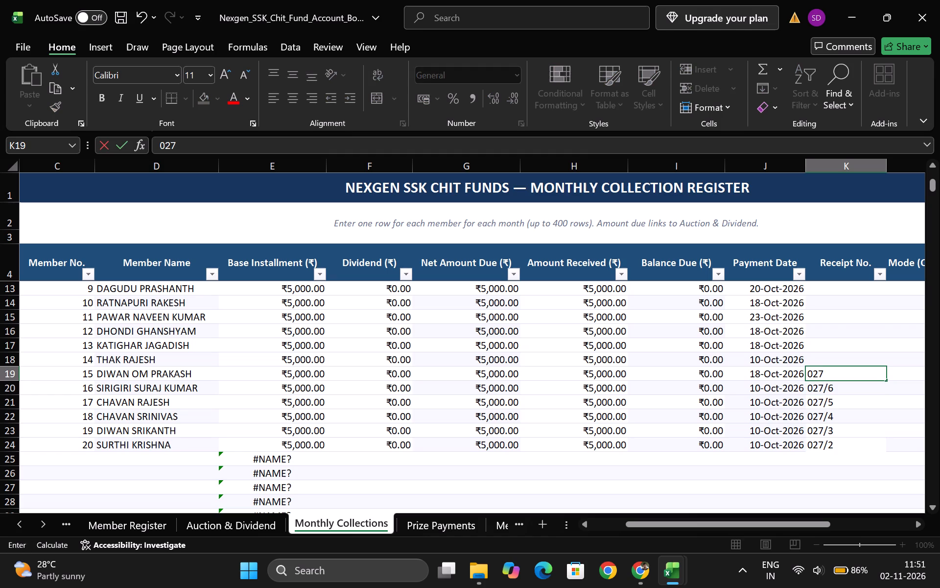
{"action": "key", "text": "slash"}
{"action": "key", "text": "7"}
{"action": "key", "text": "Up"}
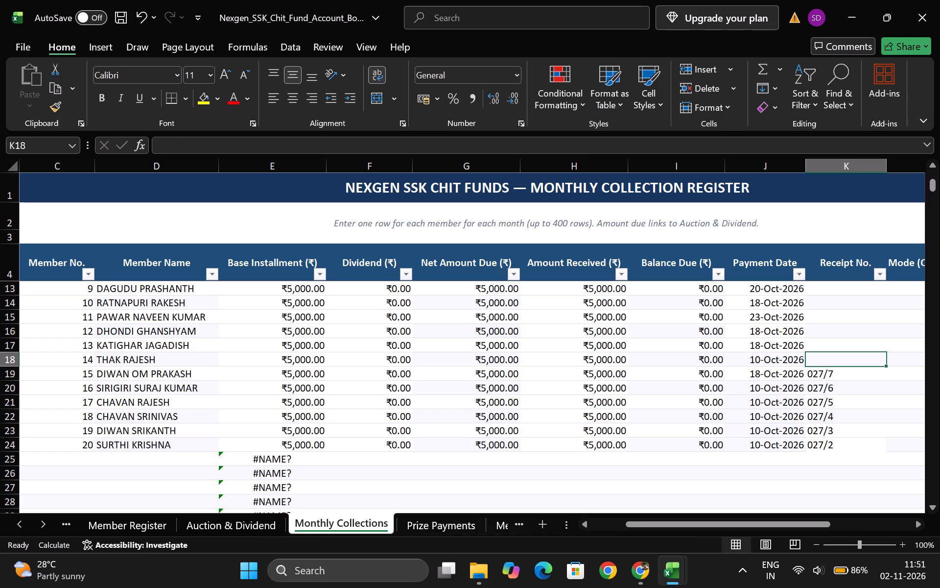
{"action": "left_click", "coordinate": [826, 379]}
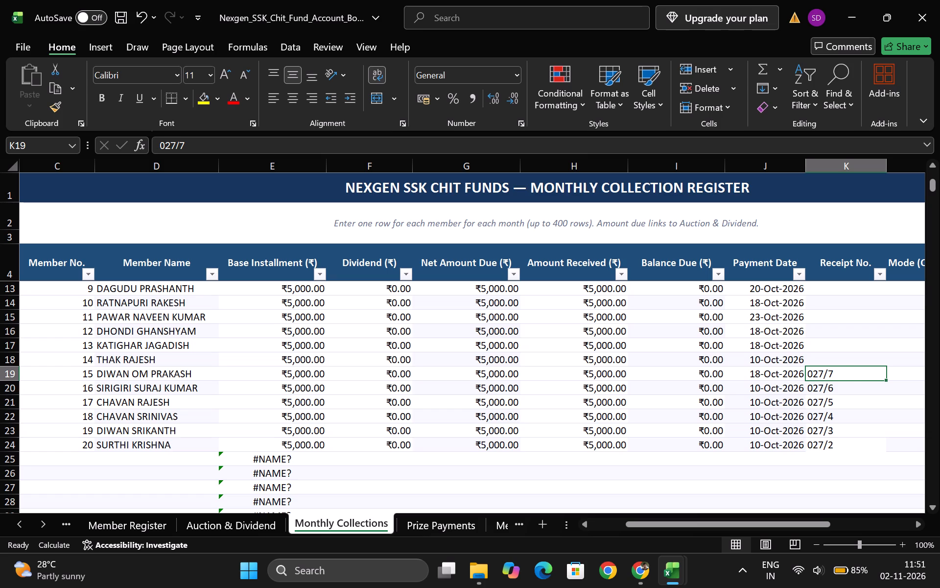
{"action": "key", "text": "ctrl+c"}
{"action": "left_click", "coordinate": [834, 360]}
{"action": "key", "text": "ctrl+v"}
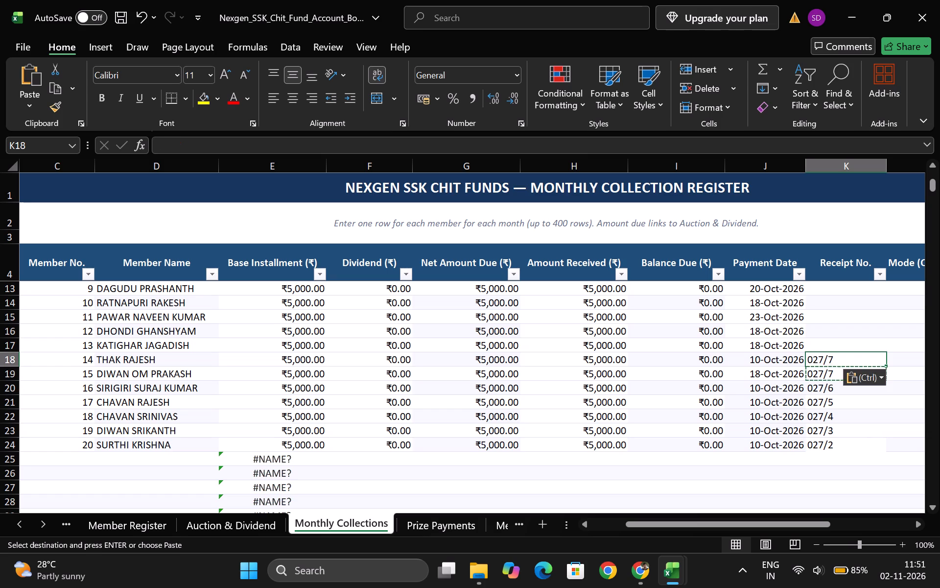
{"action": "left_click", "coordinate": [880, 408]}
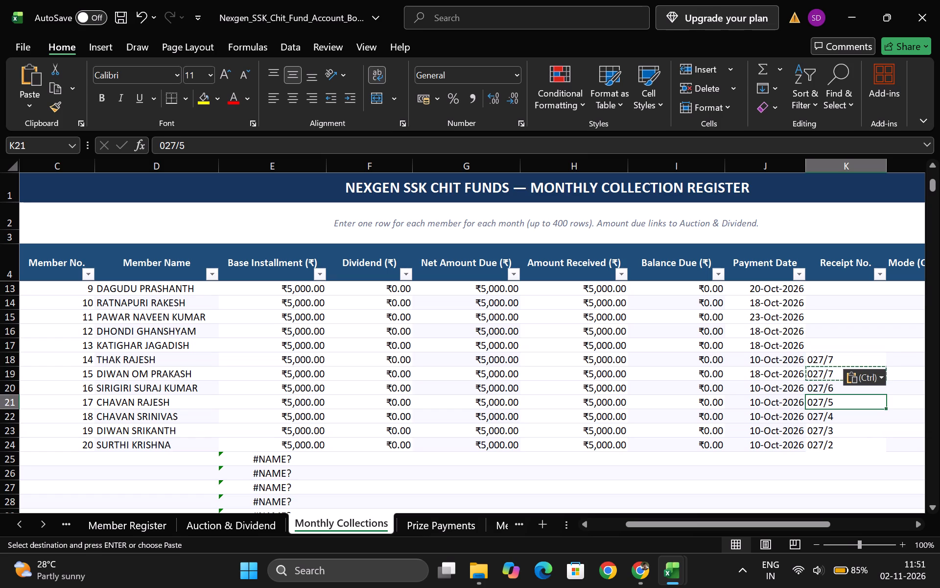
Check member no. 15's receipt in myFile (3).xlsx and correct that member's receipt number to 027/17 in Monthly Collections.
{"action": "key", "text": "ctrl+Tab"}
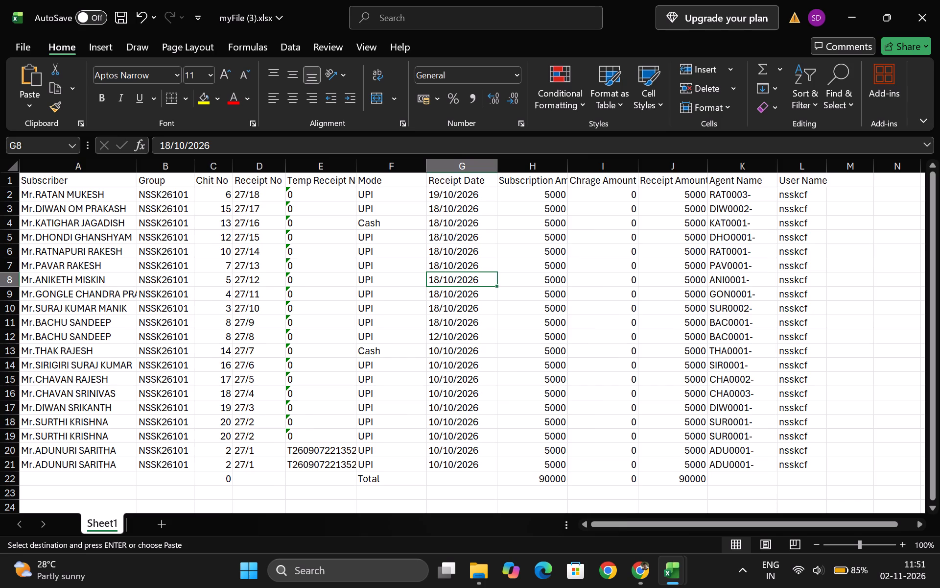
{"action": "key", "text": "ctrl+Tab"}
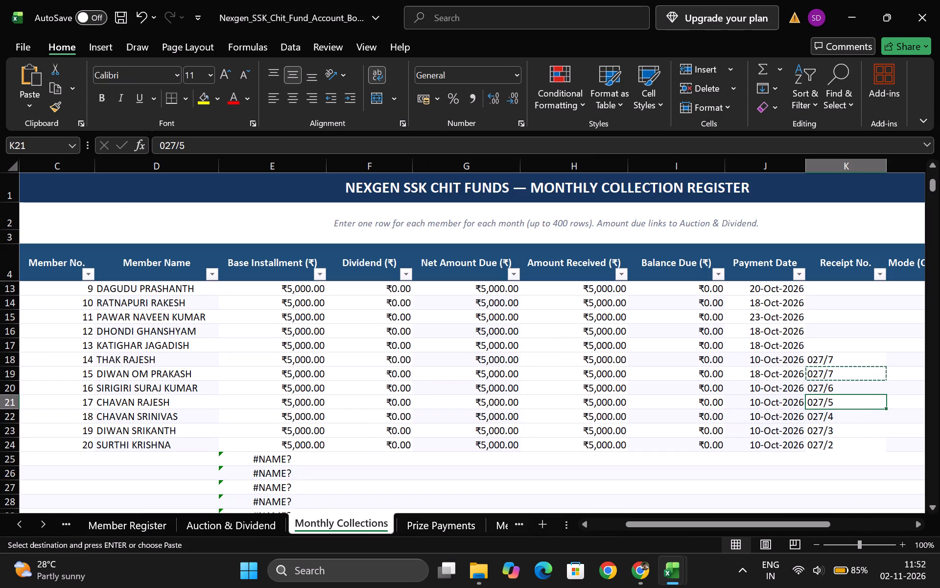
{"action": "left_click", "coordinate": [833, 375]}
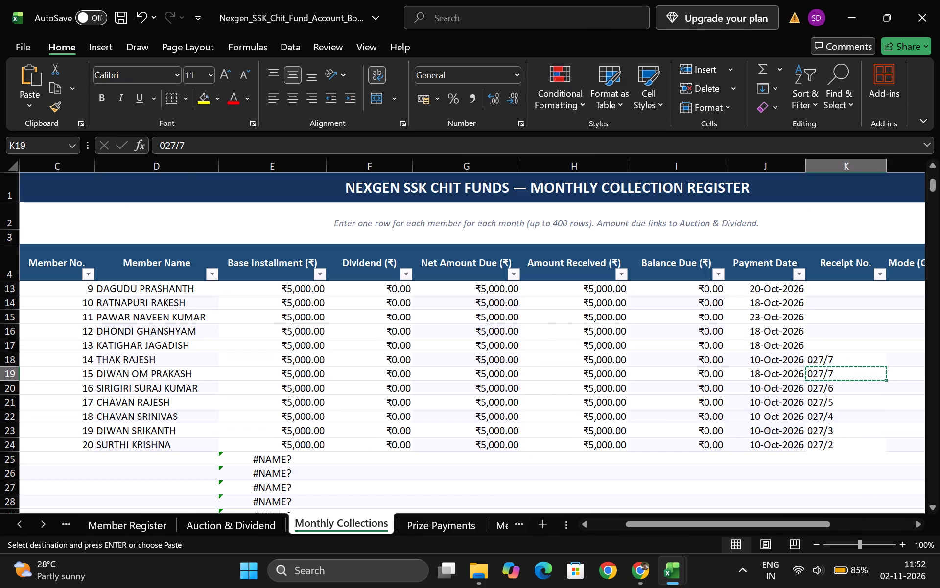
{"action": "left_click", "coordinate": [178, 144]}
{"action": "key", "text": "1"}
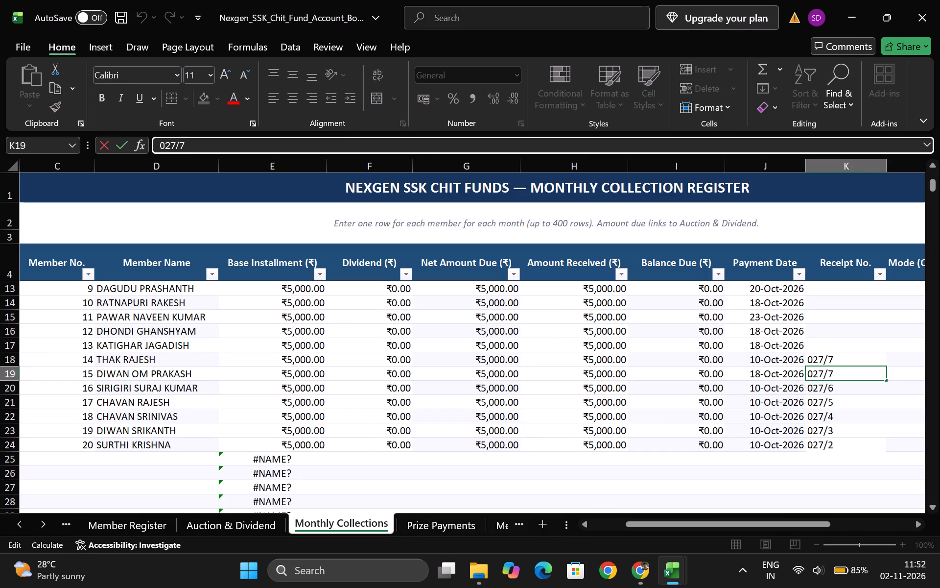
{"action": "left_click", "coordinate": [829, 345]}
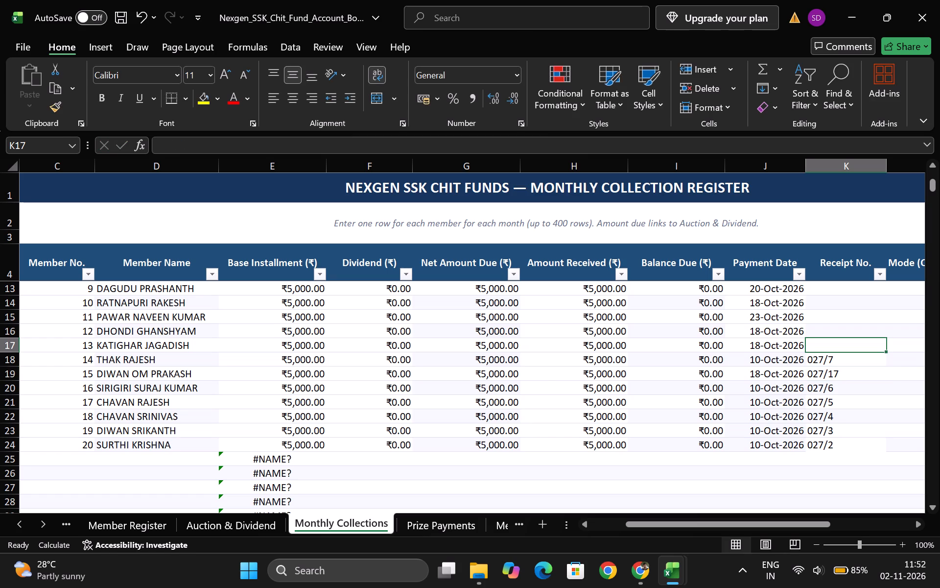
Examine the receipts in myFile (3).xlsx and Chitcare's Member Receipt List for group NSSK26101 for the remaining members' receipt numbers.
{"action": "key", "text": "ctrl+Tab"}
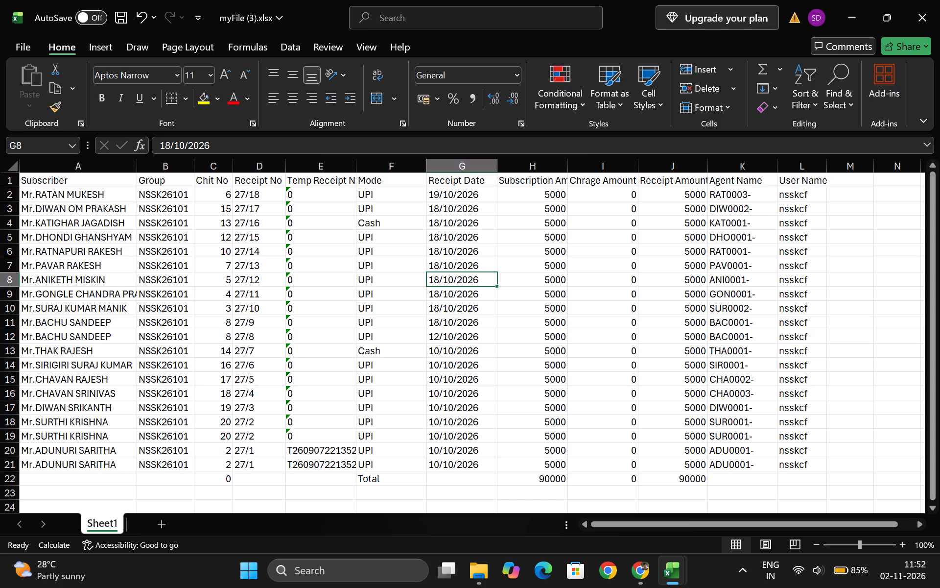
{"action": "key", "text": "ctrl+Tab"}
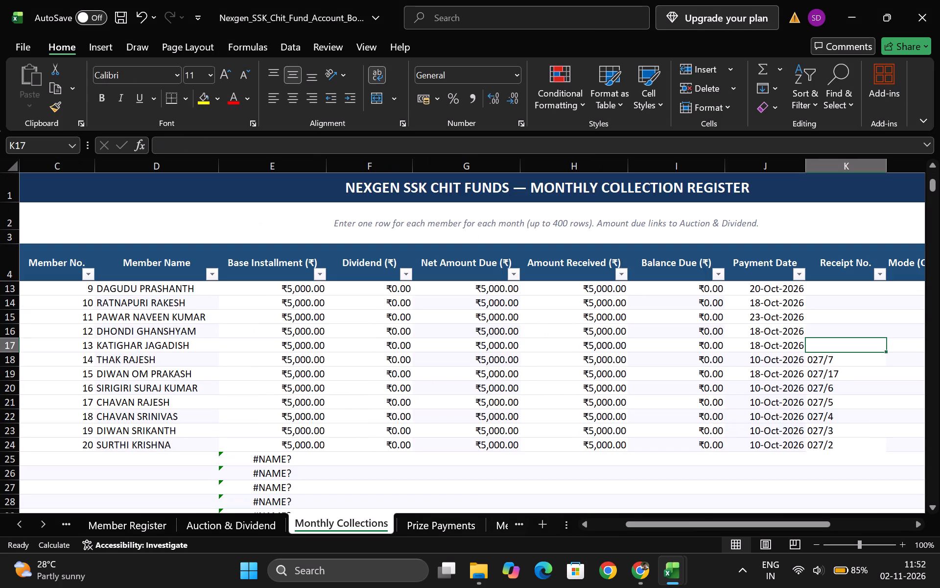
{"action": "key", "text": "alt+Tab"}
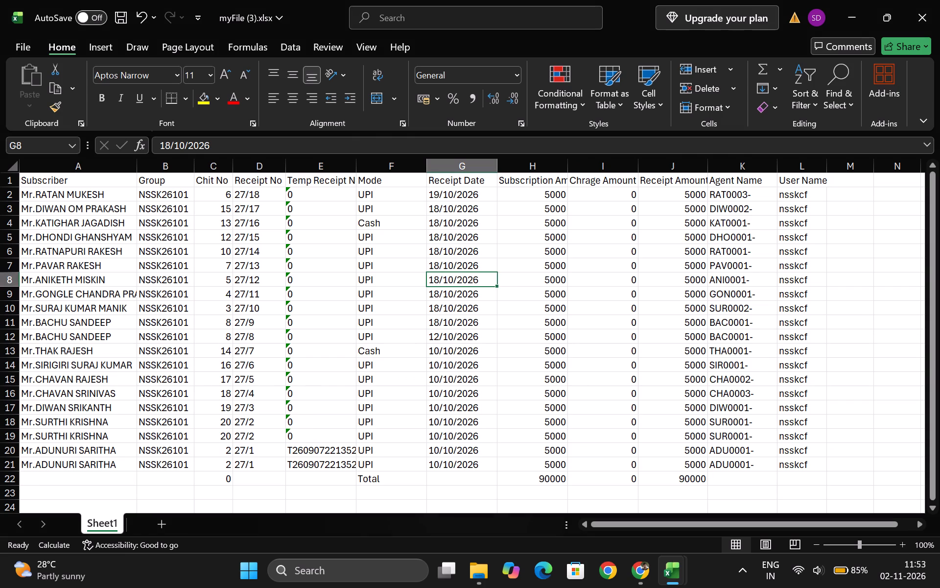
{"action": "key", "text": "alt+Tab"}
{"action": "key", "text": "alt+Tab"}
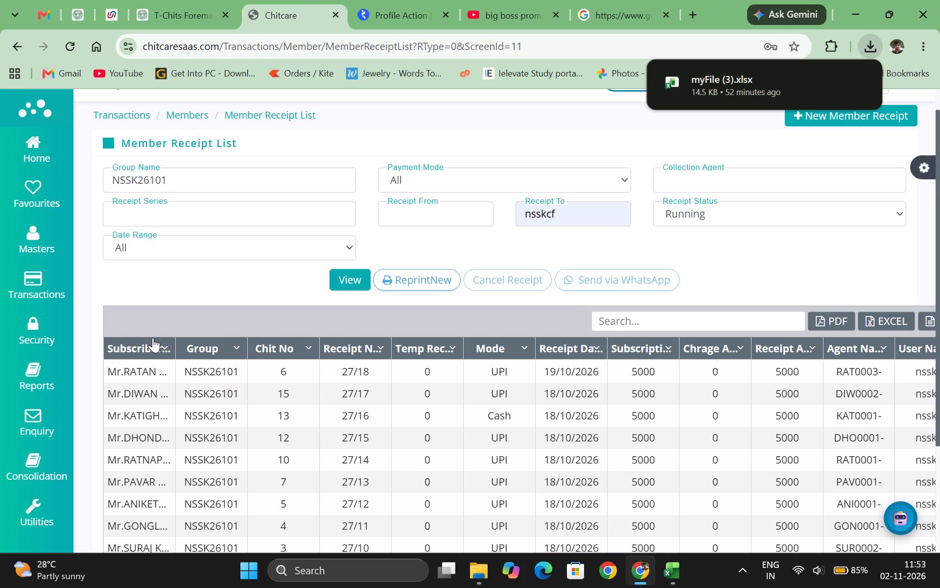
{"action": "scroll", "coordinate": [315, 396], "scroll_direction": "down", "scroll_amount": 3}
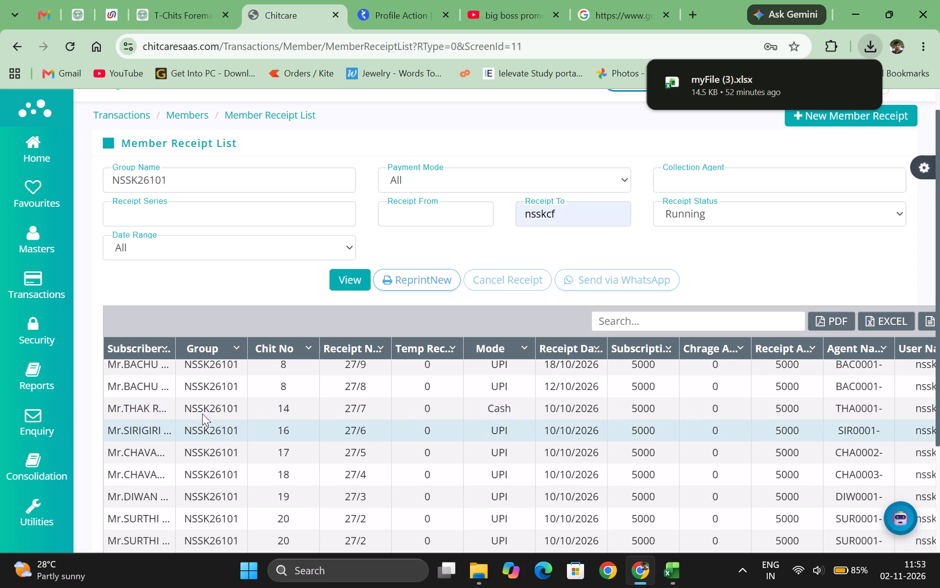
{"action": "scroll", "coordinate": [239, 381], "scroll_direction": "up", "scroll_amount": 1}
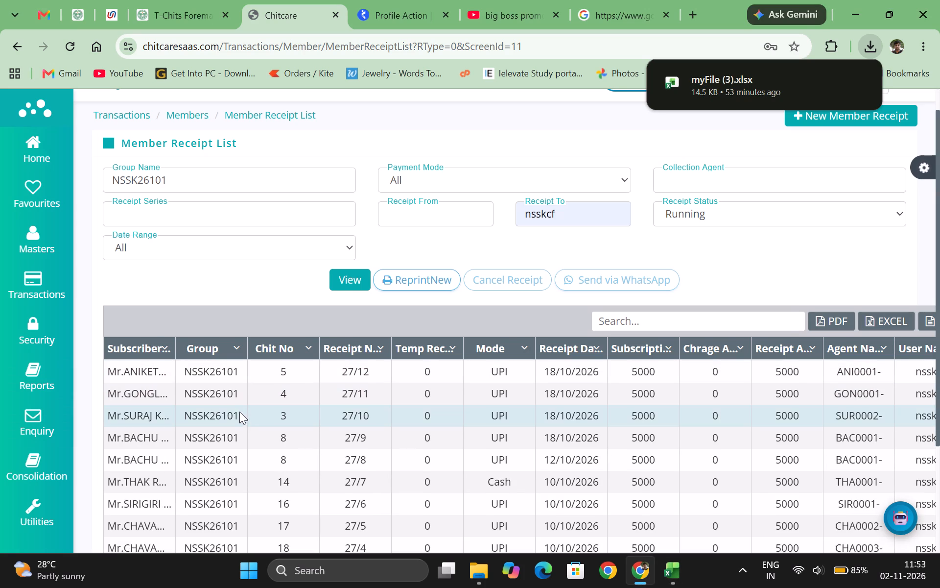